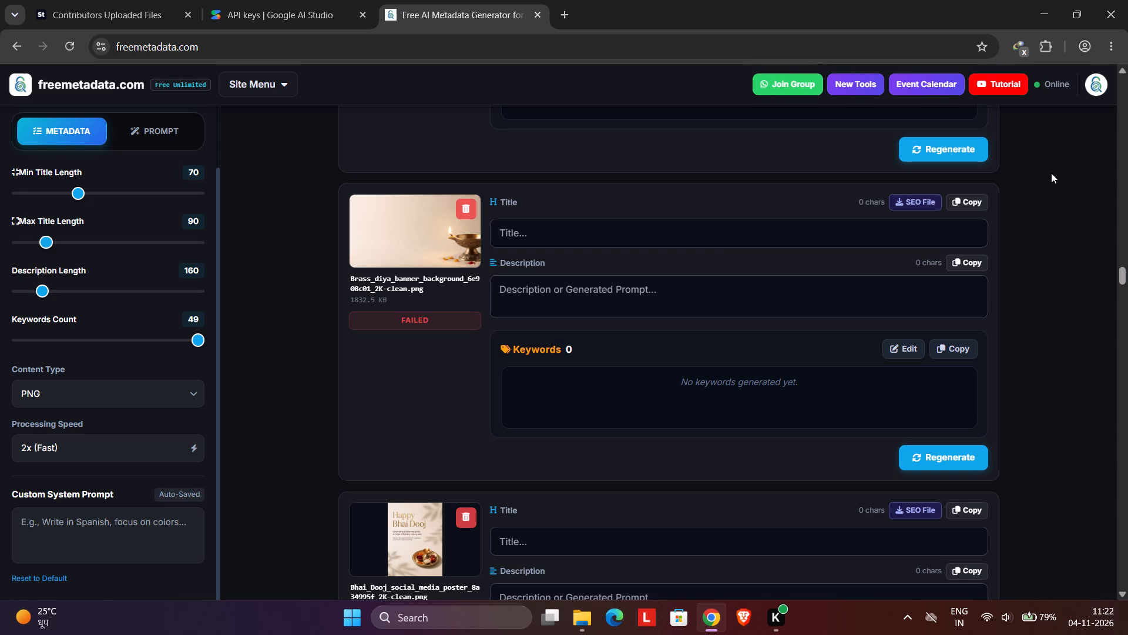
pyautogui.scroll(5, 845, 201)
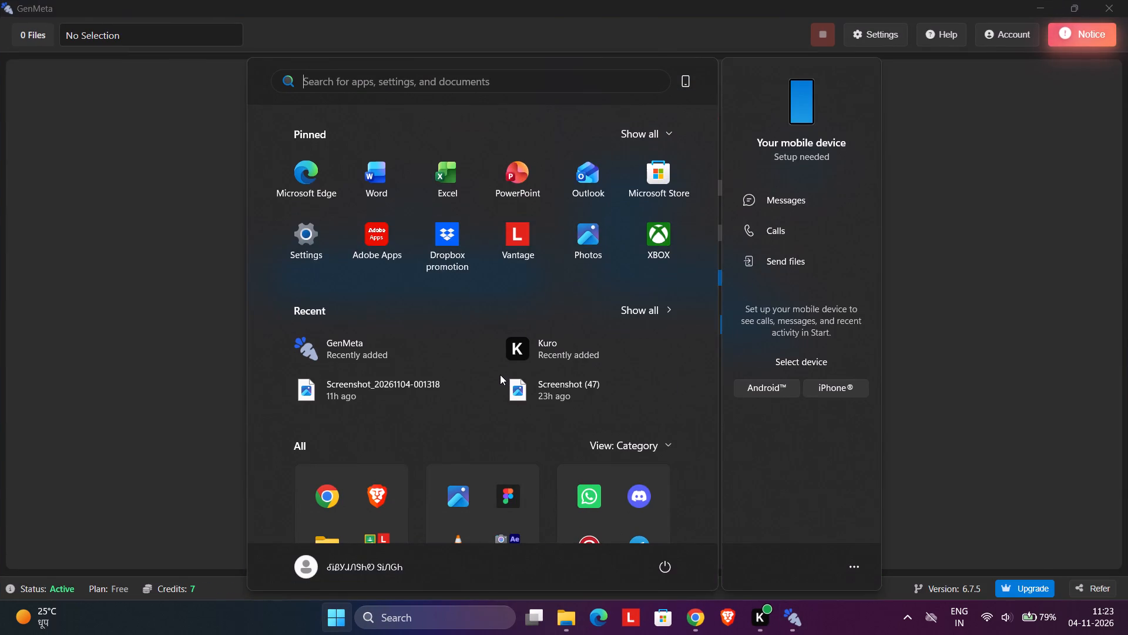
# Open Figma through the Windows search and dismiss the "Code, now on canvas" announcement.
pyautogui.press('f')
pyautogui.press('Return')
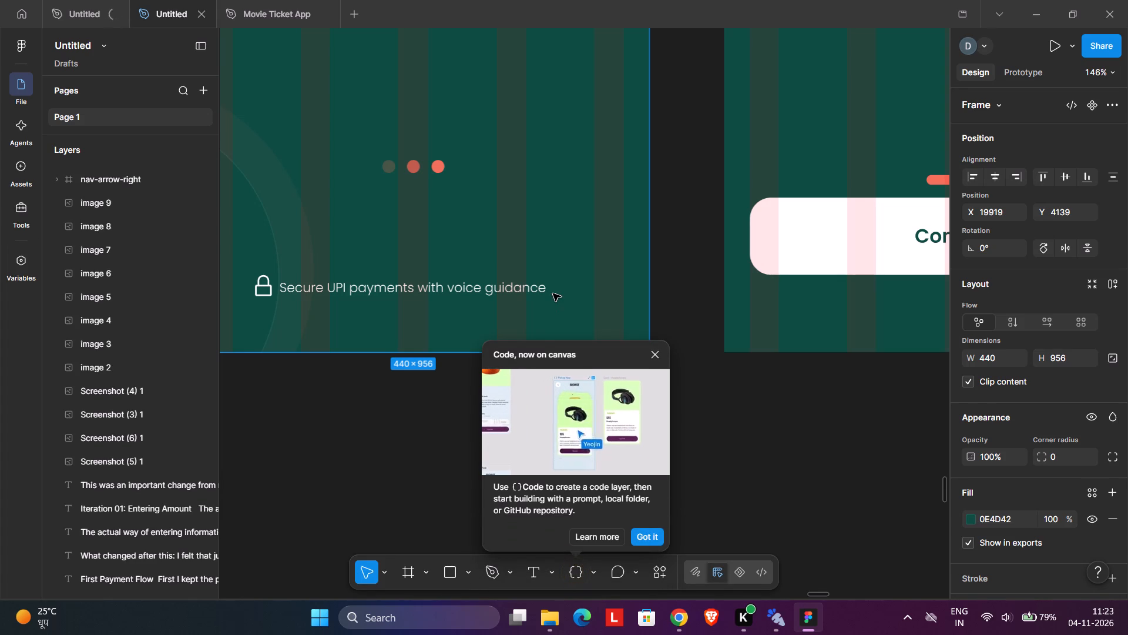
pyautogui.click(656, 362)
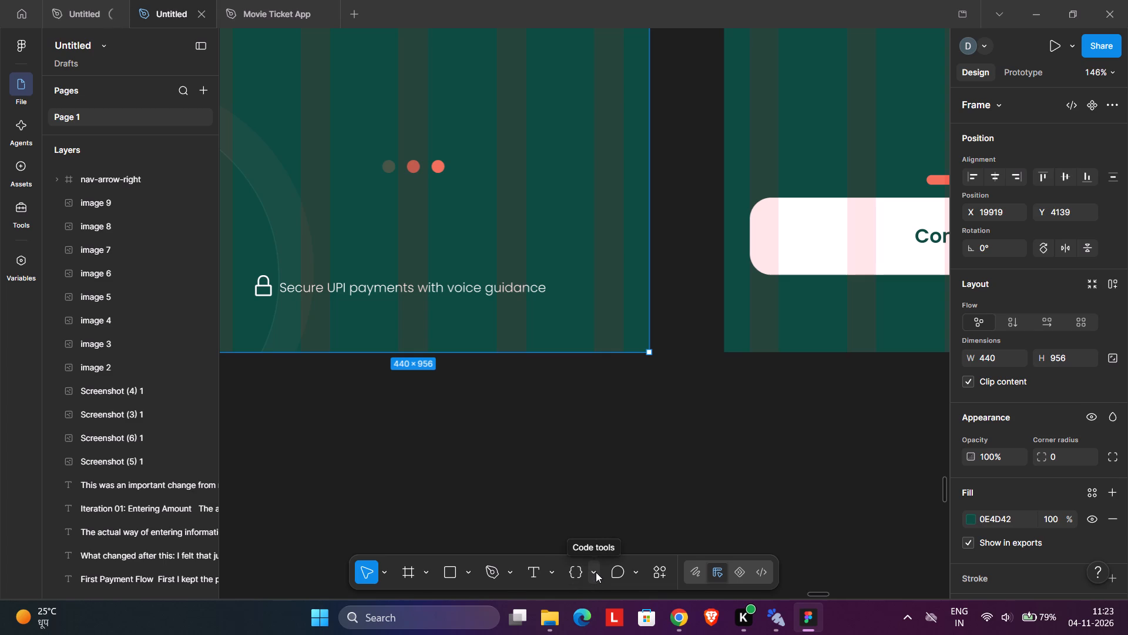
# Examine the DrishtiPay Splash Screen frames on the Figma canvas, with nothing left selected.
pyautogui.click(596, 572)
pyautogui.click(596, 572)
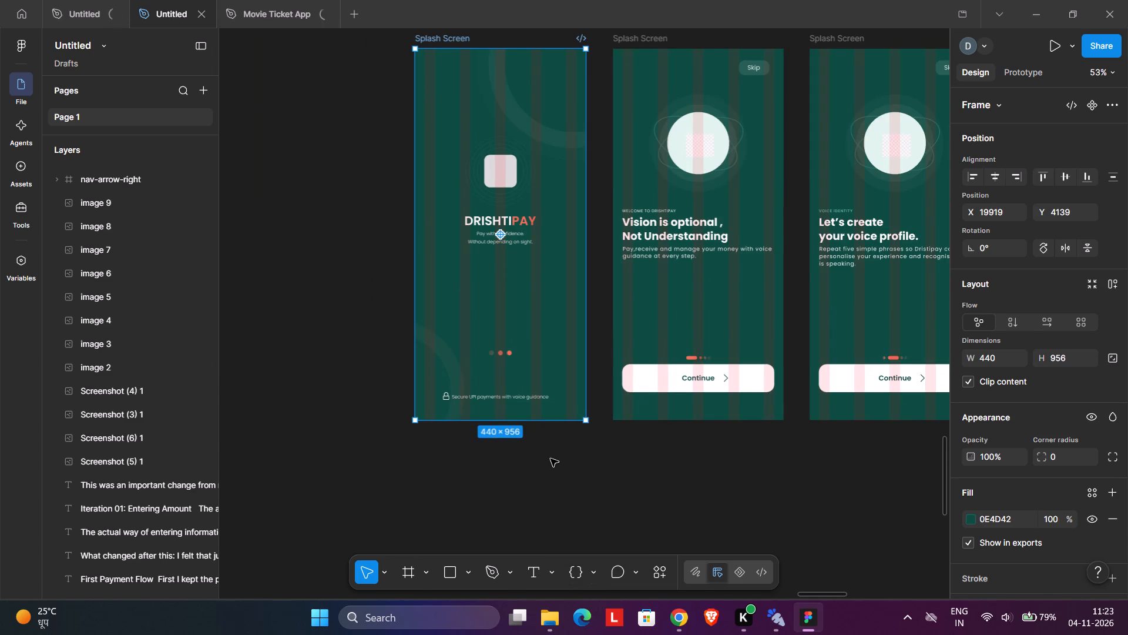
pyautogui.scroll(2, 550, 459)
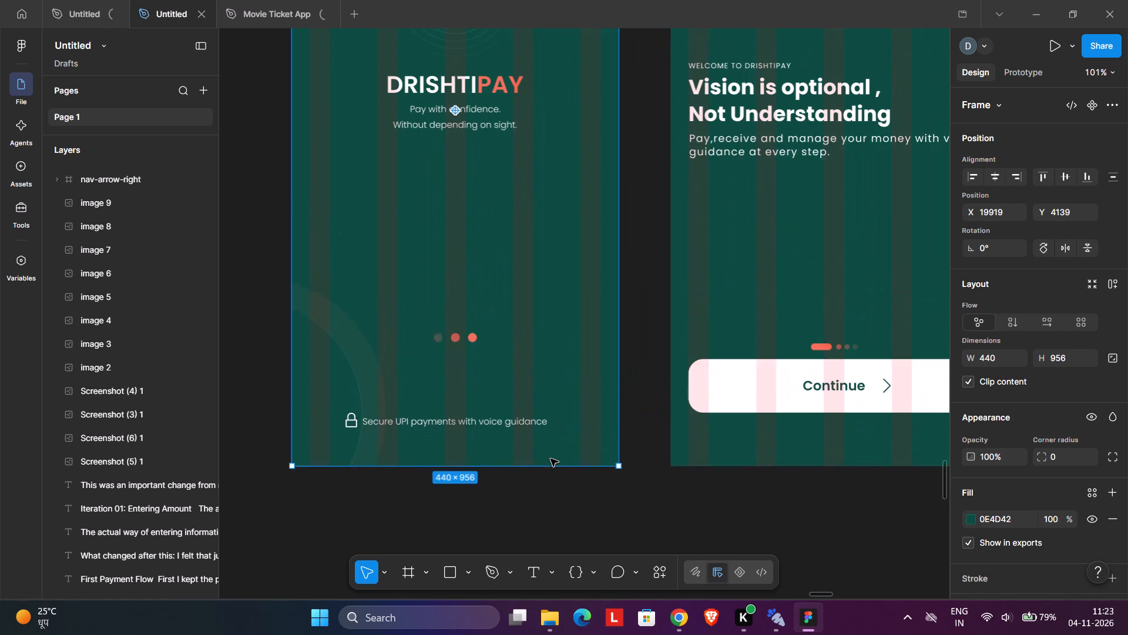
pyautogui.scroll(4, 550, 459)
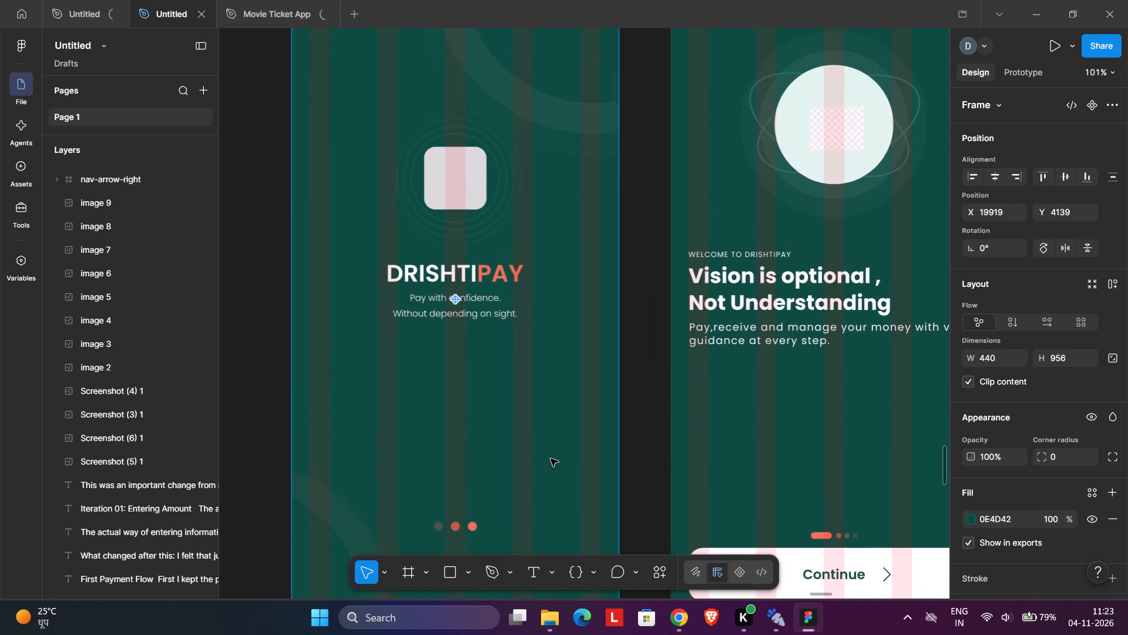
pyautogui.scroll(1, 550, 459)
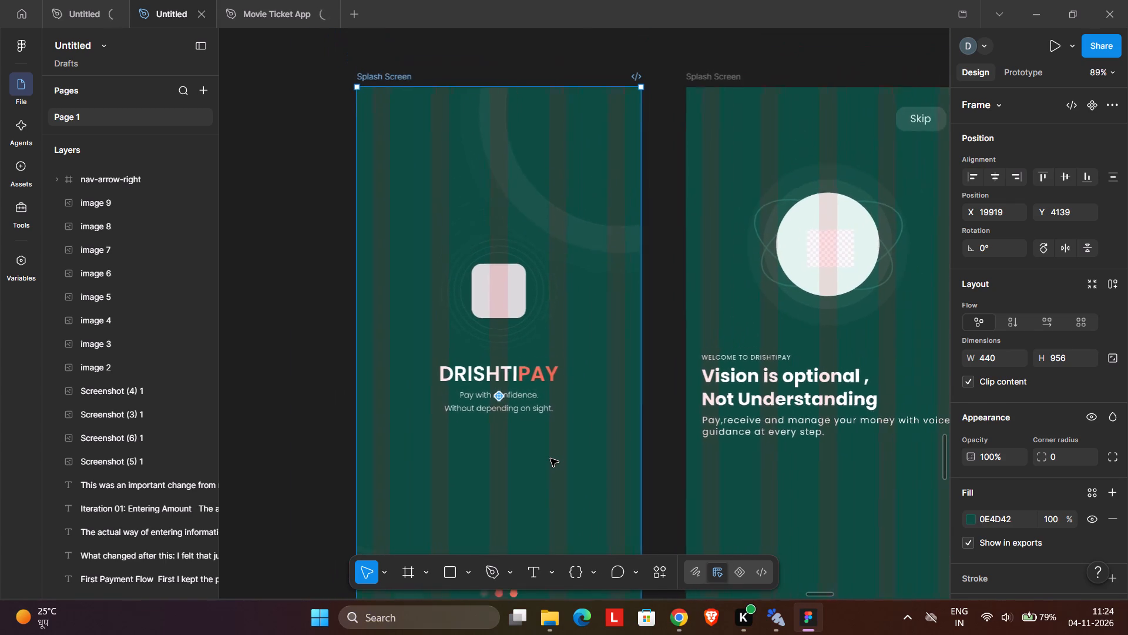
pyautogui.click(983, 76)
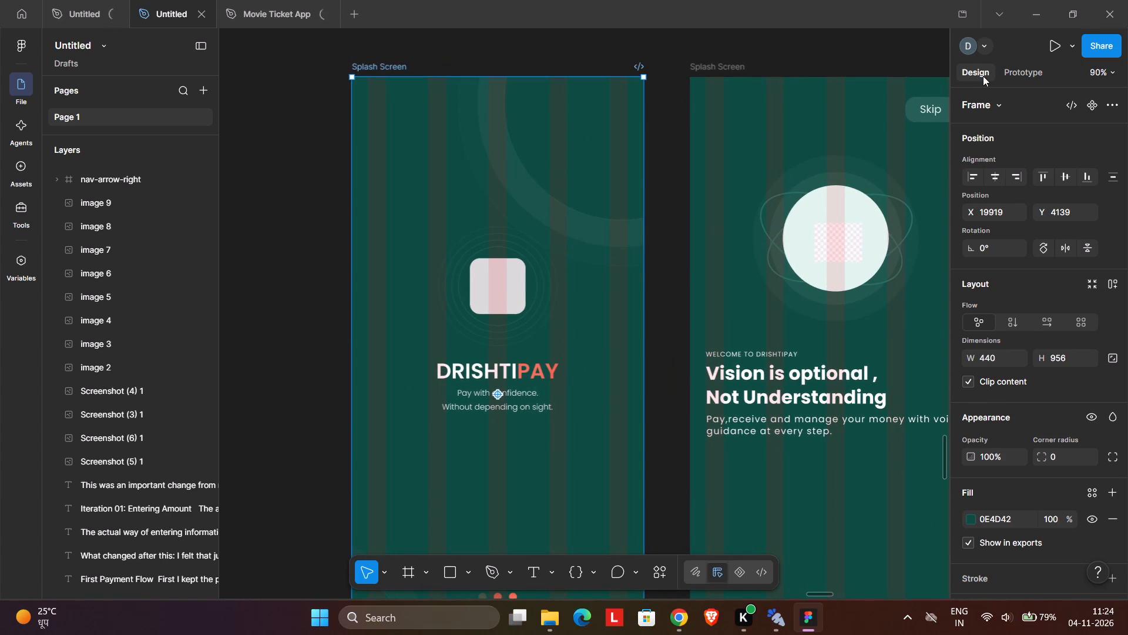
pyautogui.click(264, 284)
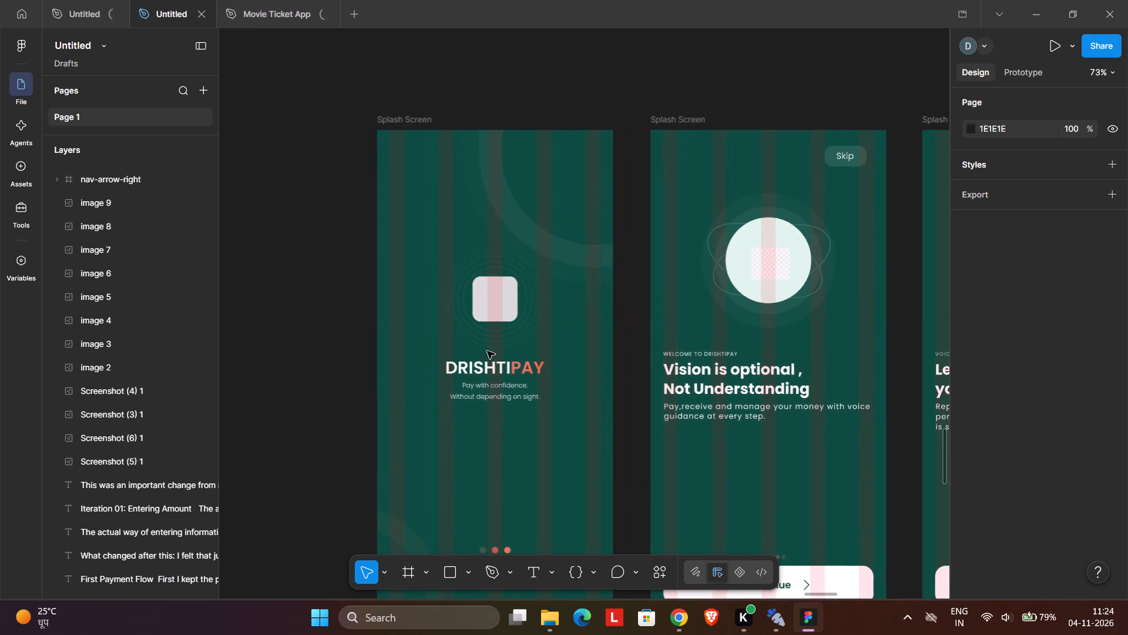
pyautogui.scroll(-1, 487, 351)
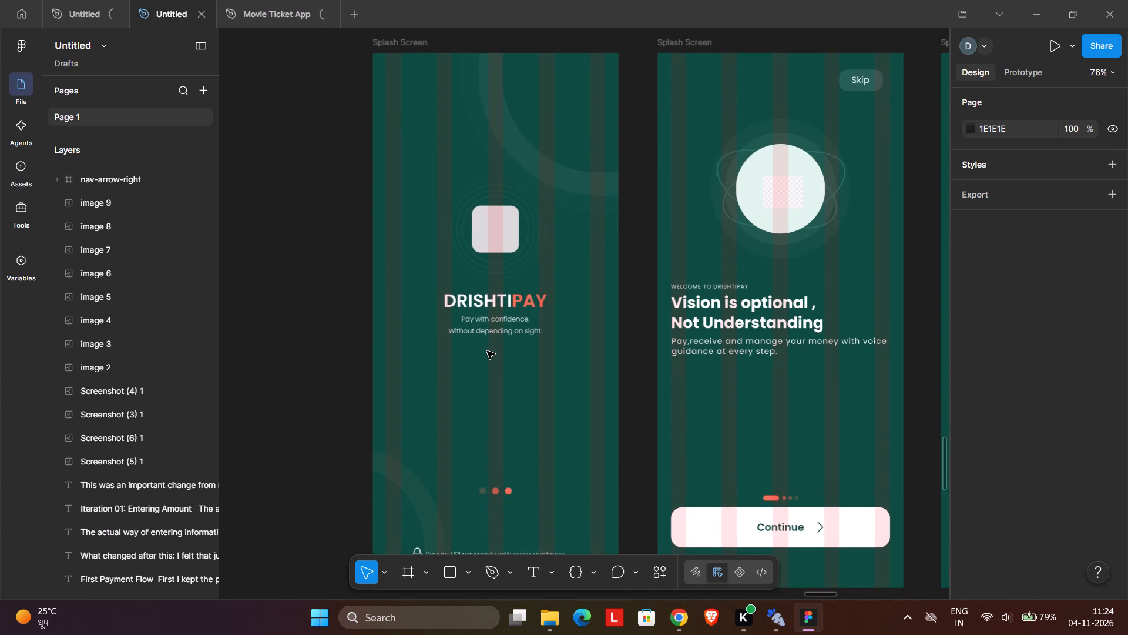
pyautogui.scroll(-1, 487, 351)
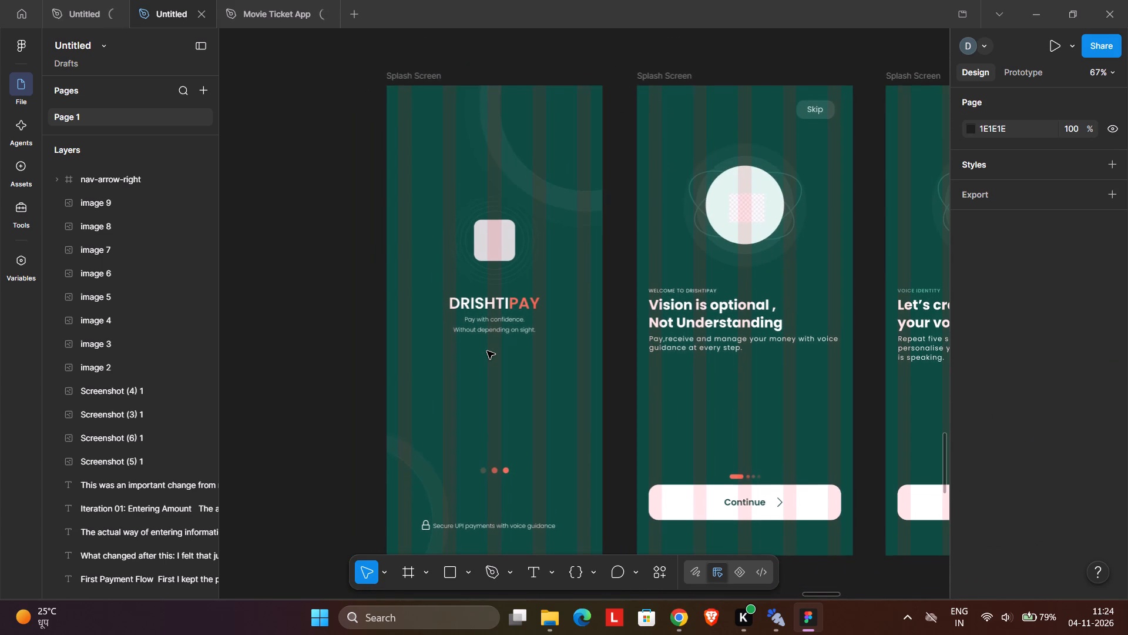
pyautogui.scroll(-2, 487, 351)
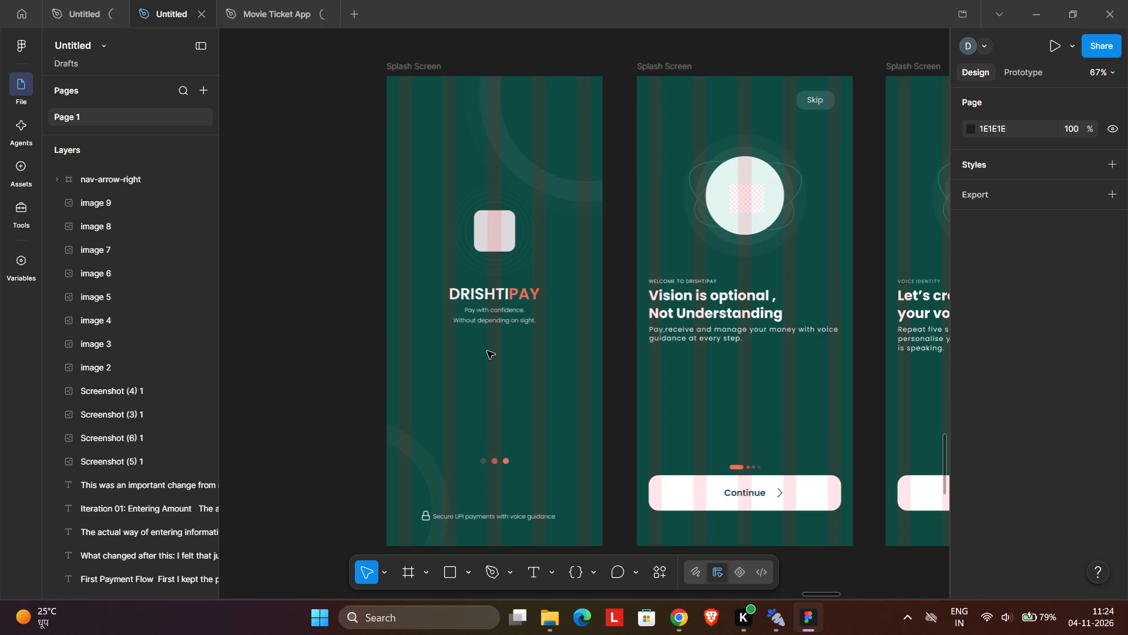
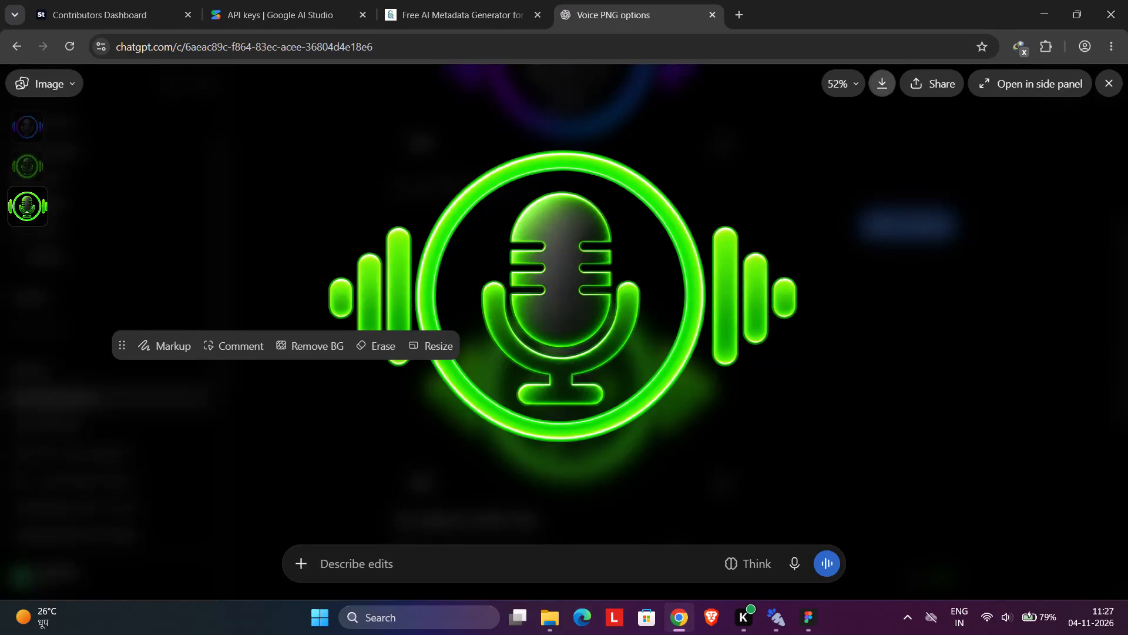
# Download the background-removed green microphone image and preview the downloaded PNG.
pyautogui.click(884, 83)
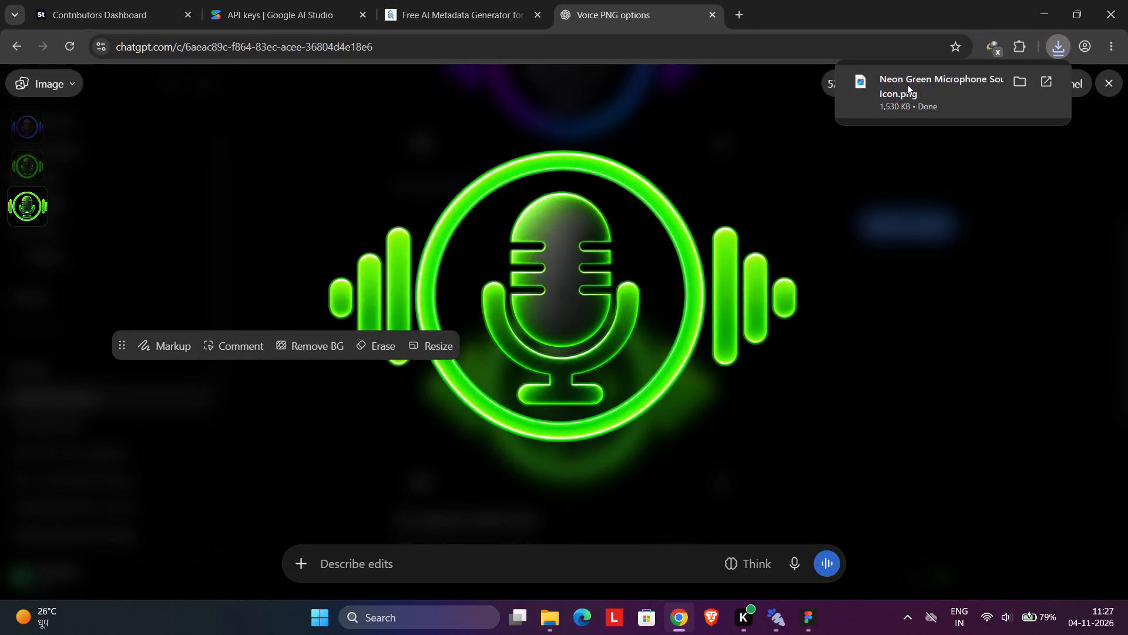
pyautogui.click(949, 73)
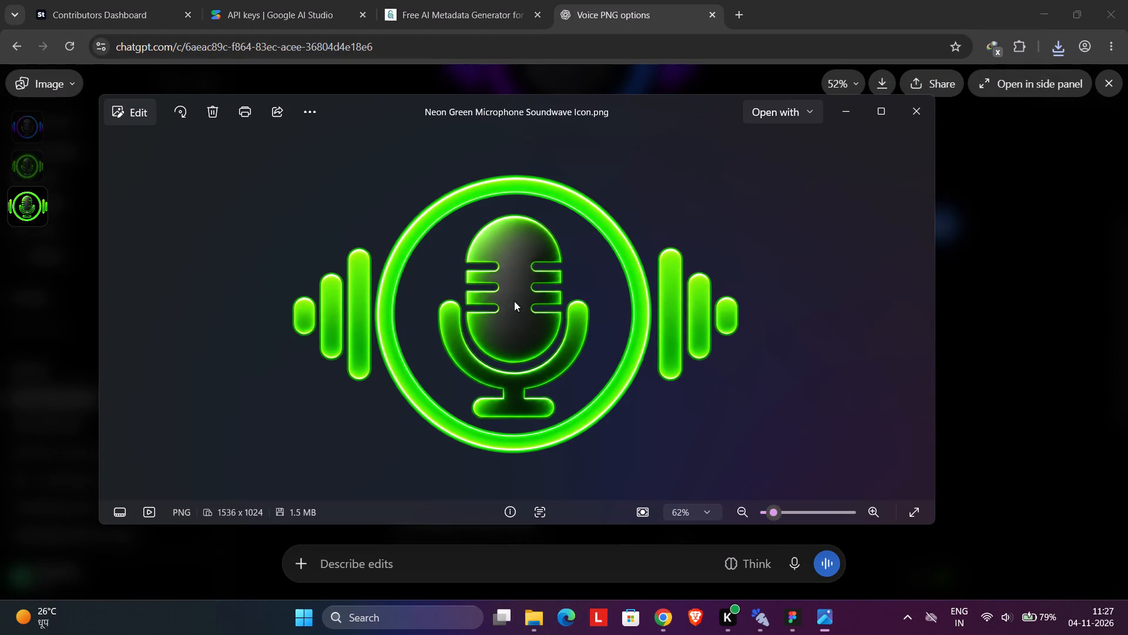
pyautogui.click(846, 111)
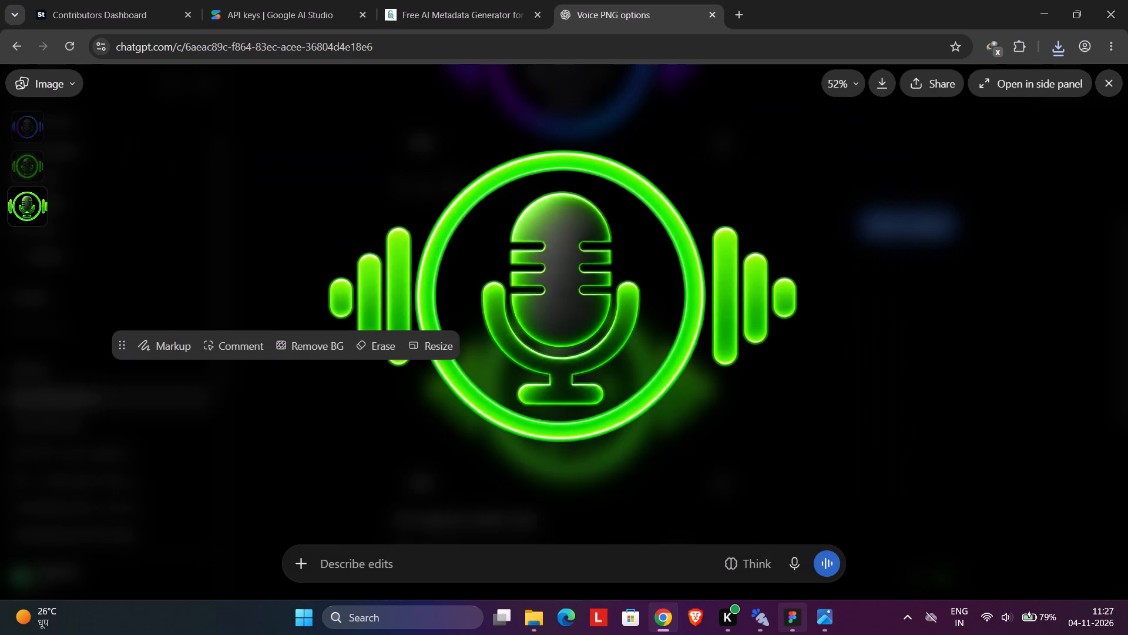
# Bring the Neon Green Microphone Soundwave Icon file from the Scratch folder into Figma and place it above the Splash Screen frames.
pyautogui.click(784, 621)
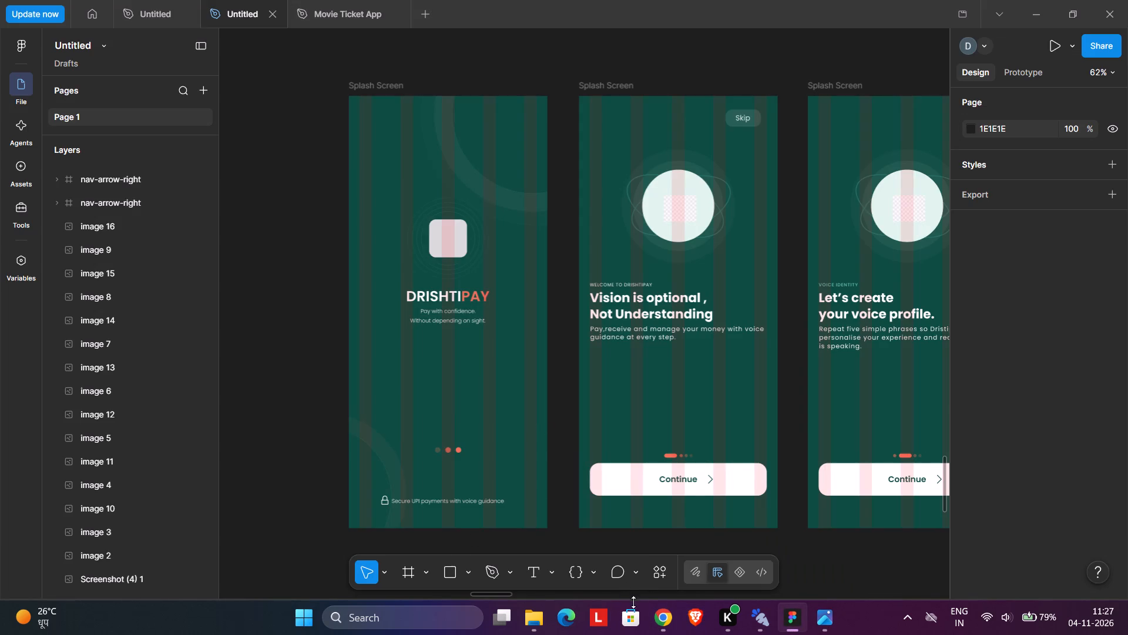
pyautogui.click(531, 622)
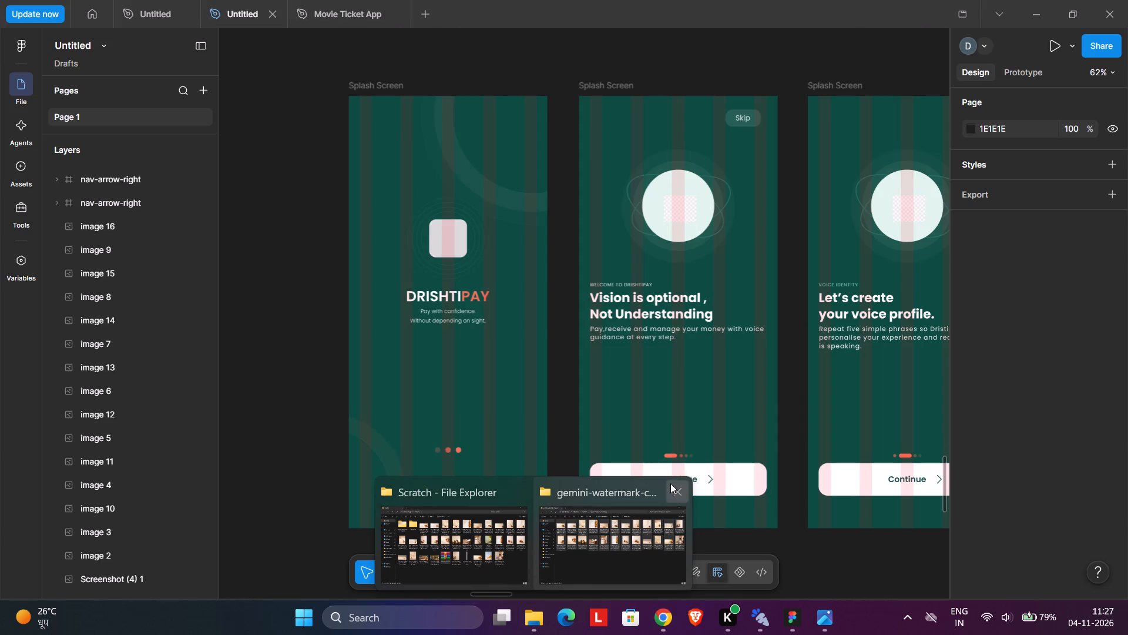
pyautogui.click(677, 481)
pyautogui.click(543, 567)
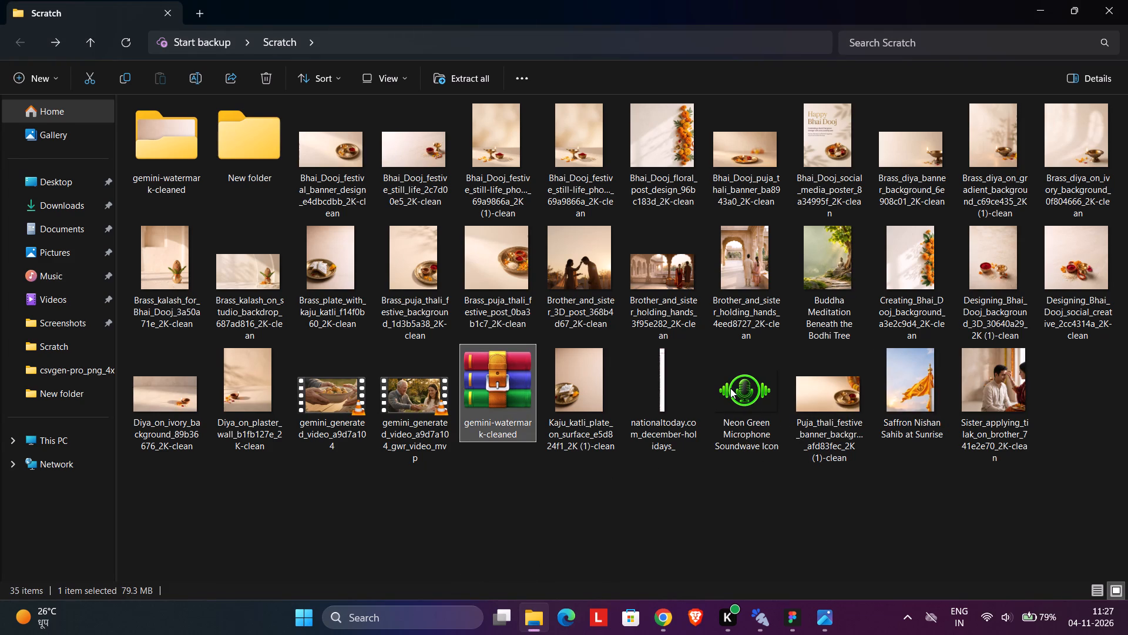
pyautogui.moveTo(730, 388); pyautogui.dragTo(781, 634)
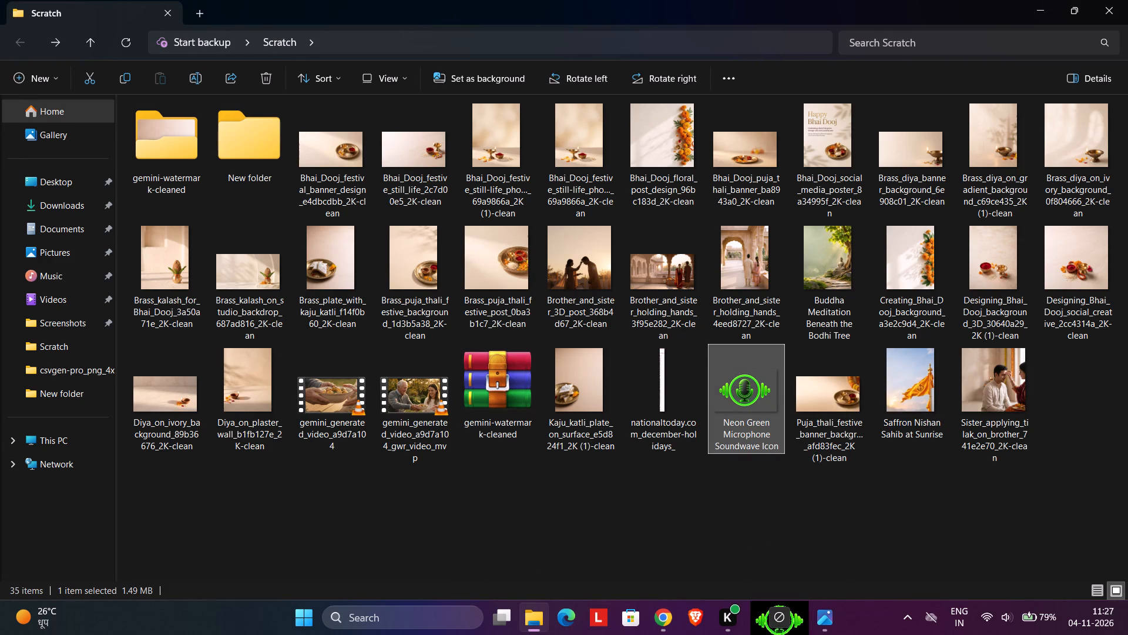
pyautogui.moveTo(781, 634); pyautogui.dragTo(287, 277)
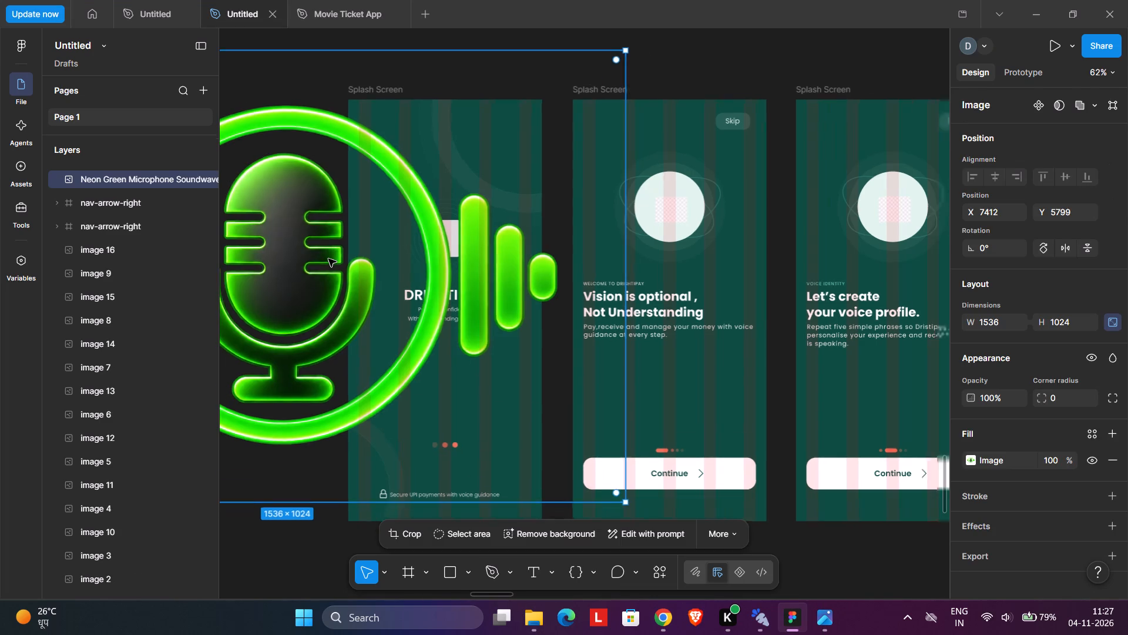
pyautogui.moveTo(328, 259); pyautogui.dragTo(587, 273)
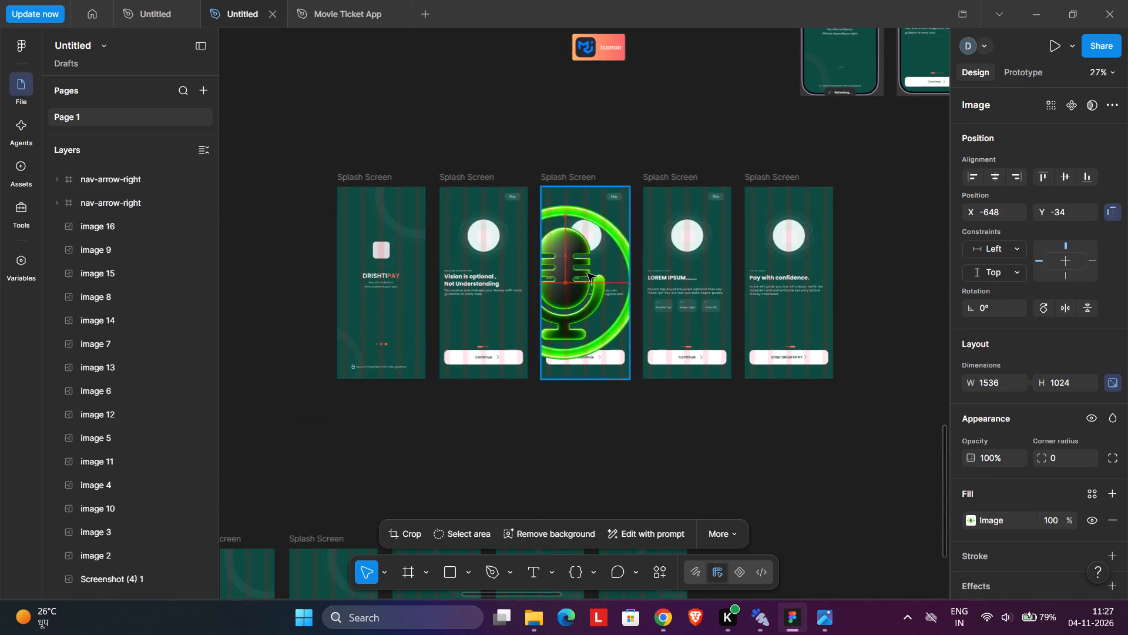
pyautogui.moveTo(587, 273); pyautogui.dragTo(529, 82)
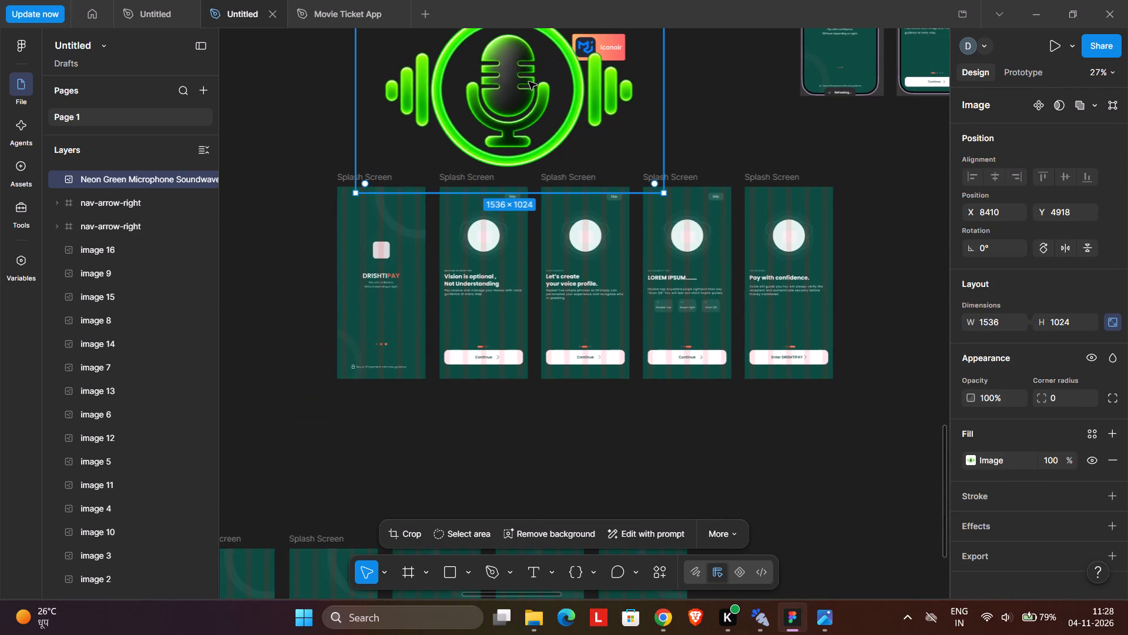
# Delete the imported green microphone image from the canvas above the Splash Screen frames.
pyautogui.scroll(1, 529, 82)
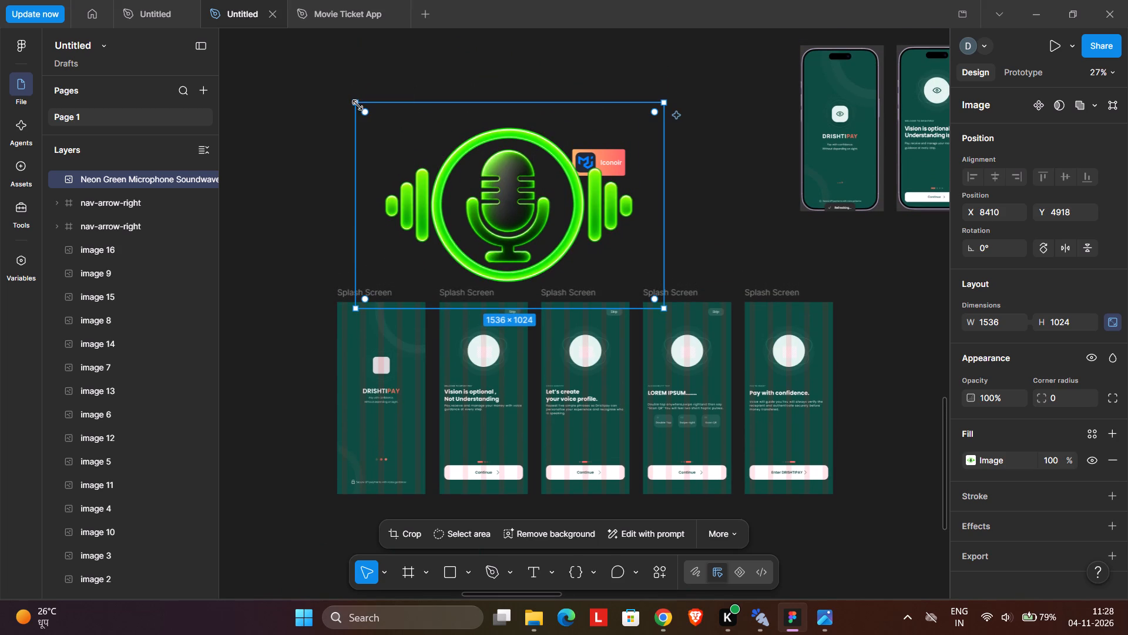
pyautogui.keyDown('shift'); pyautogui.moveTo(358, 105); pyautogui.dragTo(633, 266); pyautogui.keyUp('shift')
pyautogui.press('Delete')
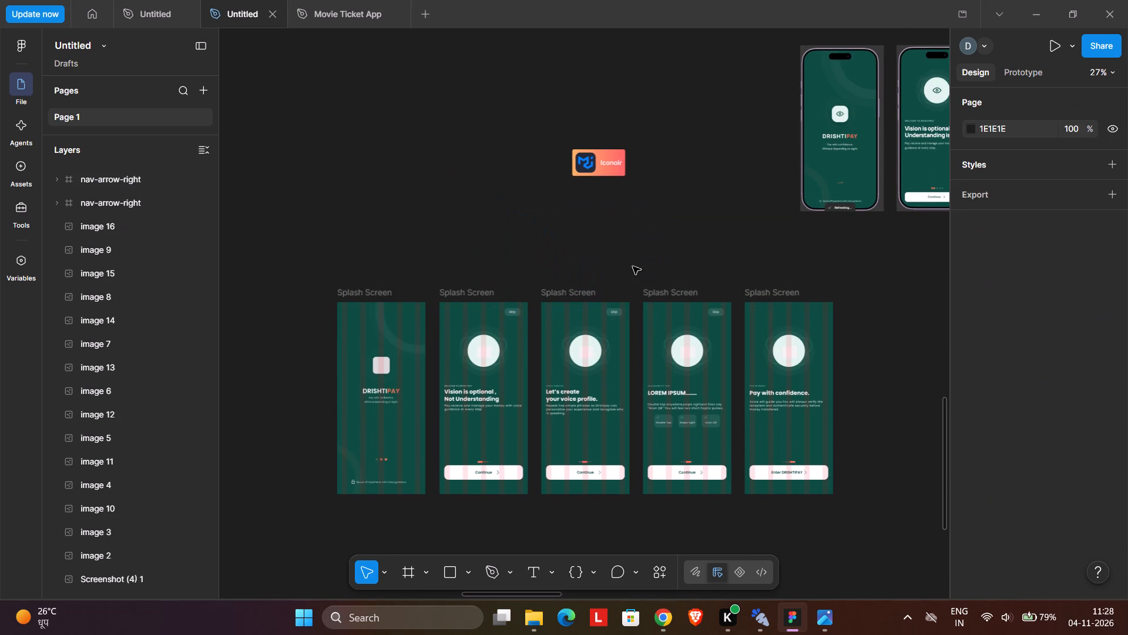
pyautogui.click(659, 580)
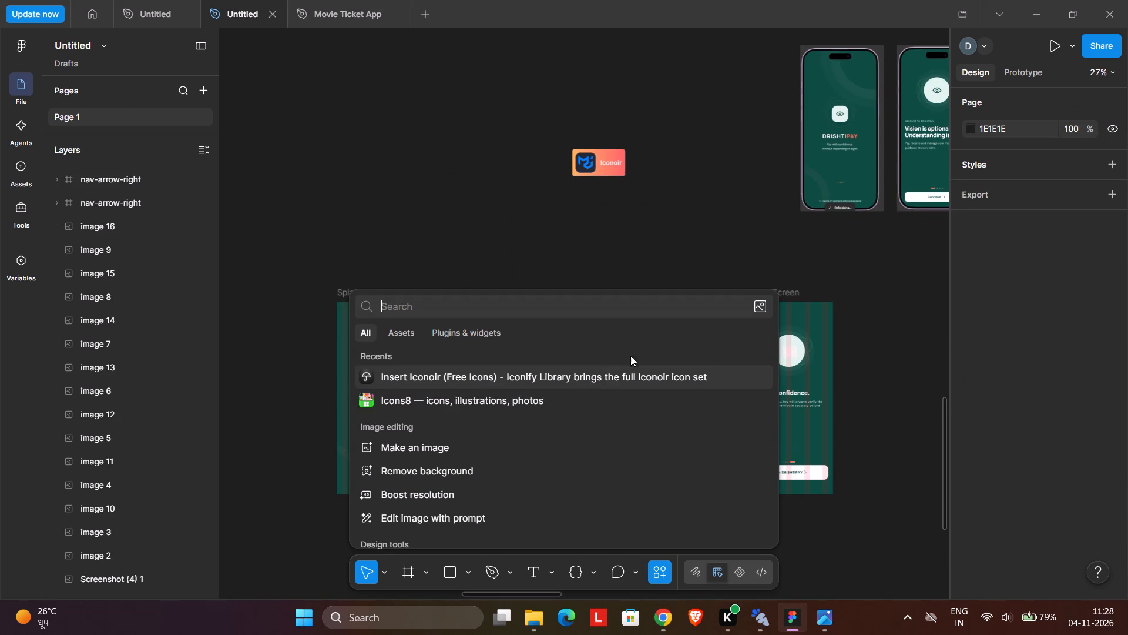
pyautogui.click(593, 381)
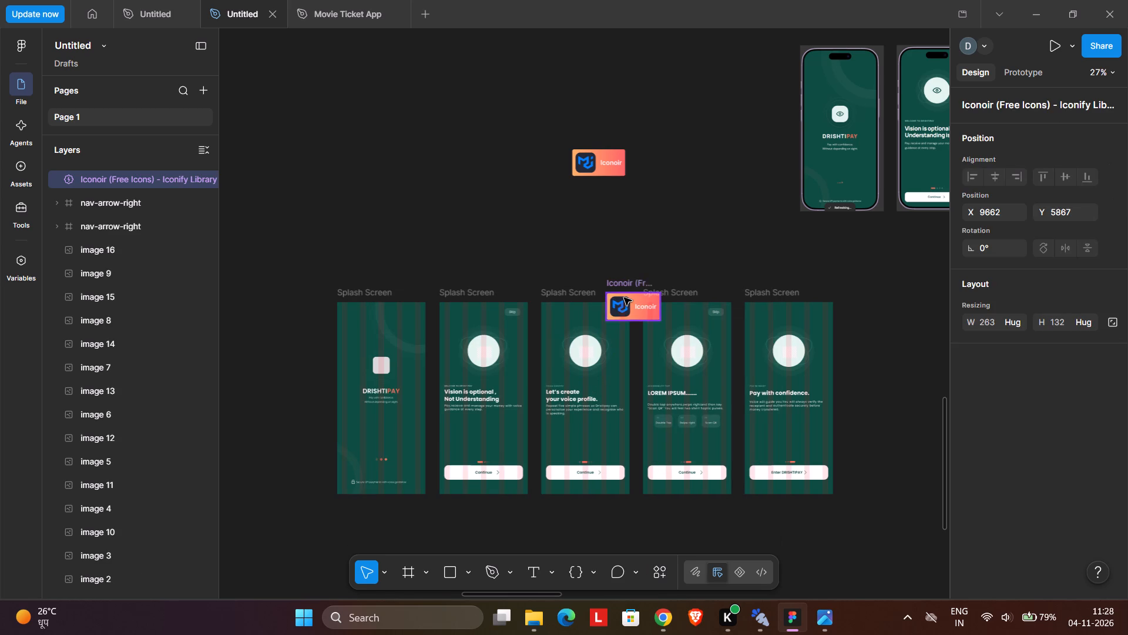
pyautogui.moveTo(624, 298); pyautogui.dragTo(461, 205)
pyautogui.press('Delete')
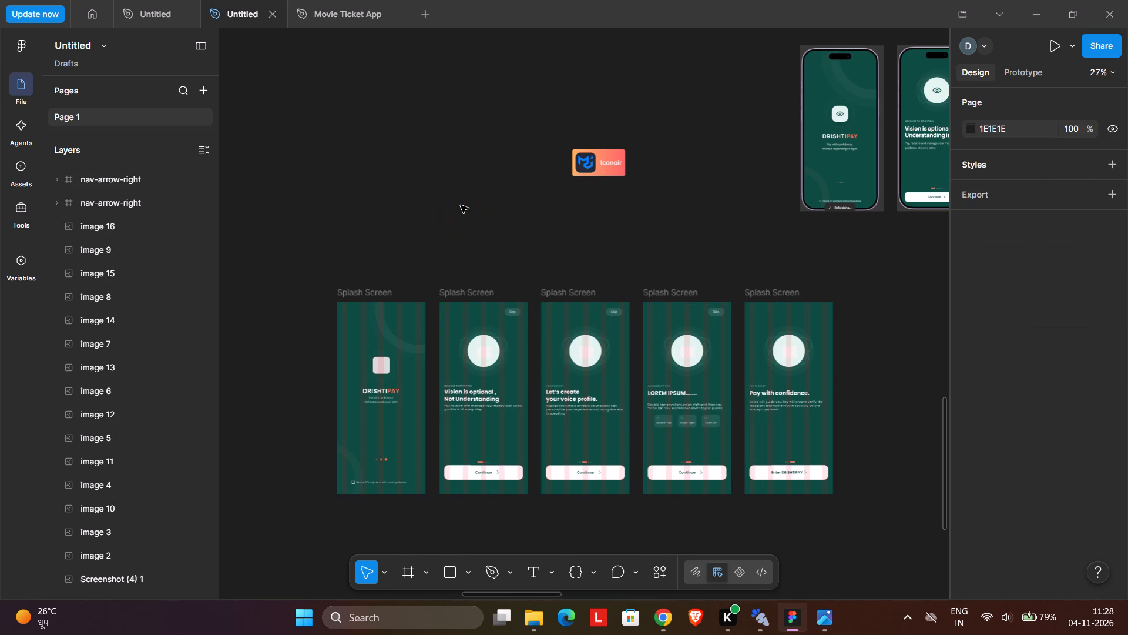
# Move the existing Iconoir widget to about X 8696, Y 5433, above the first Splash Screen frames.
pyautogui.doubleClick(614, 170)
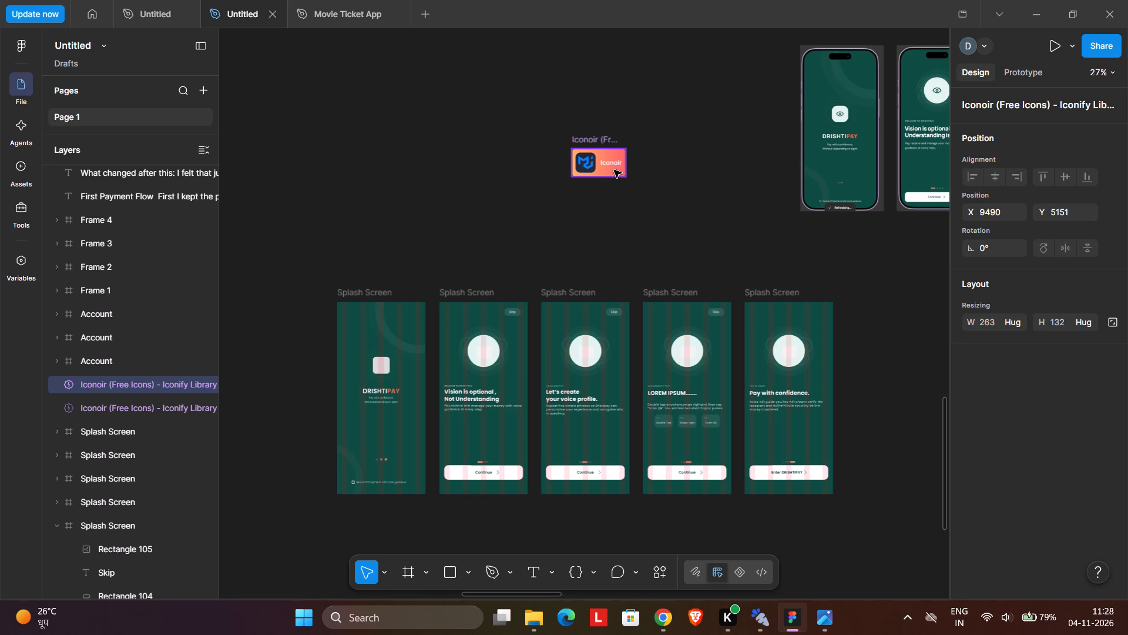
pyautogui.doubleClick(611, 163)
pyautogui.click(611, 163)
pyautogui.moveTo(590, 167); pyautogui.dragTo(433, 223)
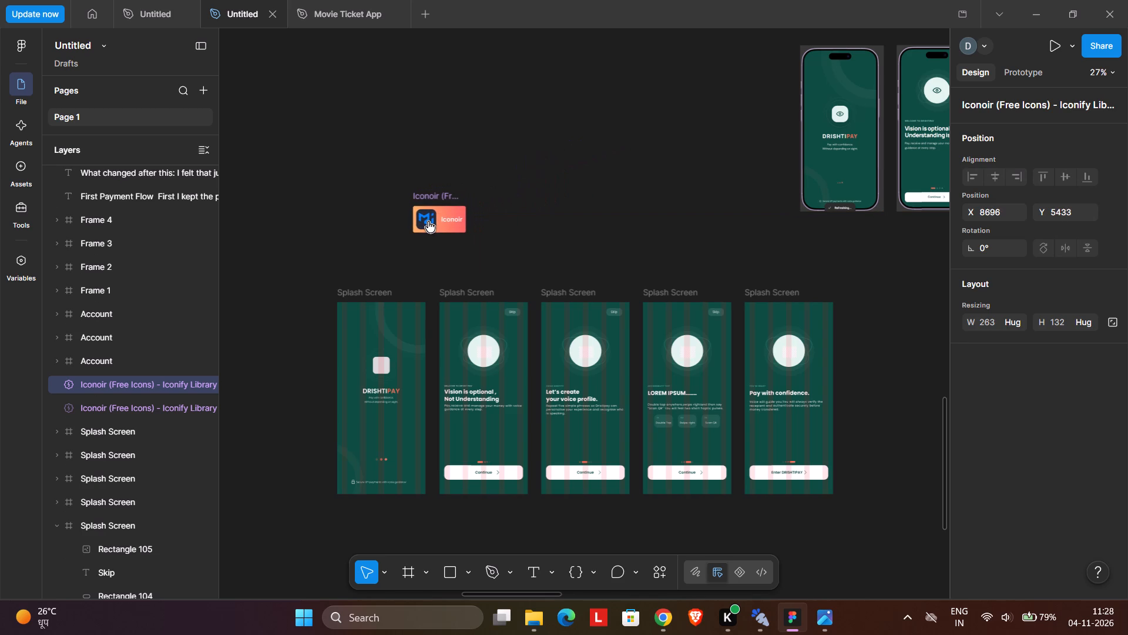
# Search the Iconoir widget for "voice" and insert the plain sound-wave icon at size 50.
pyautogui.click(429, 222)
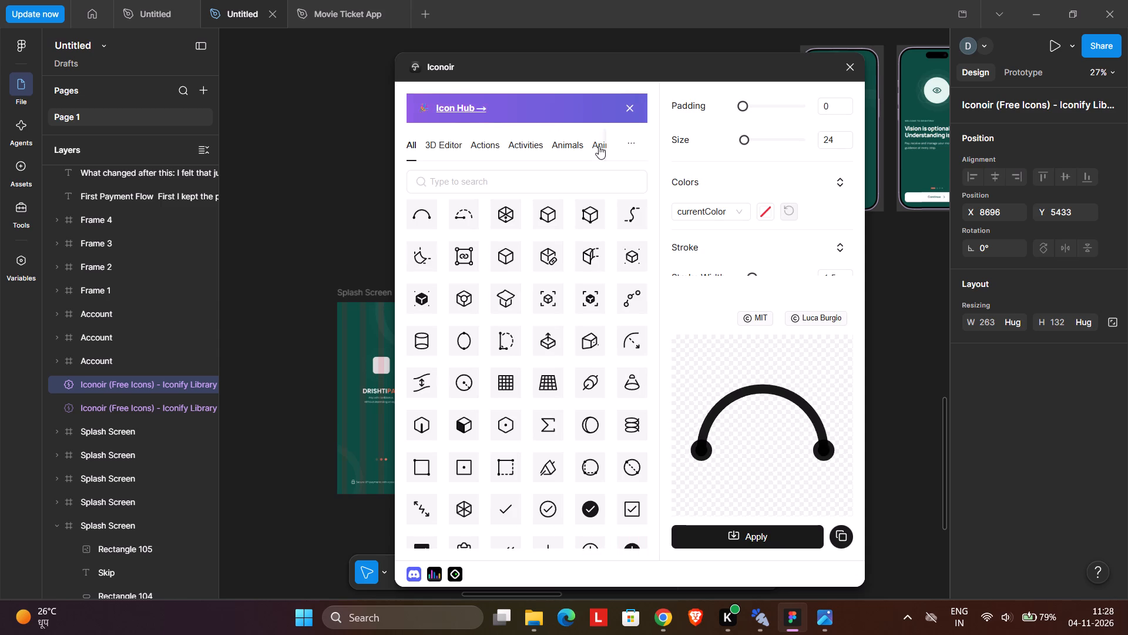
pyautogui.click(600, 178)
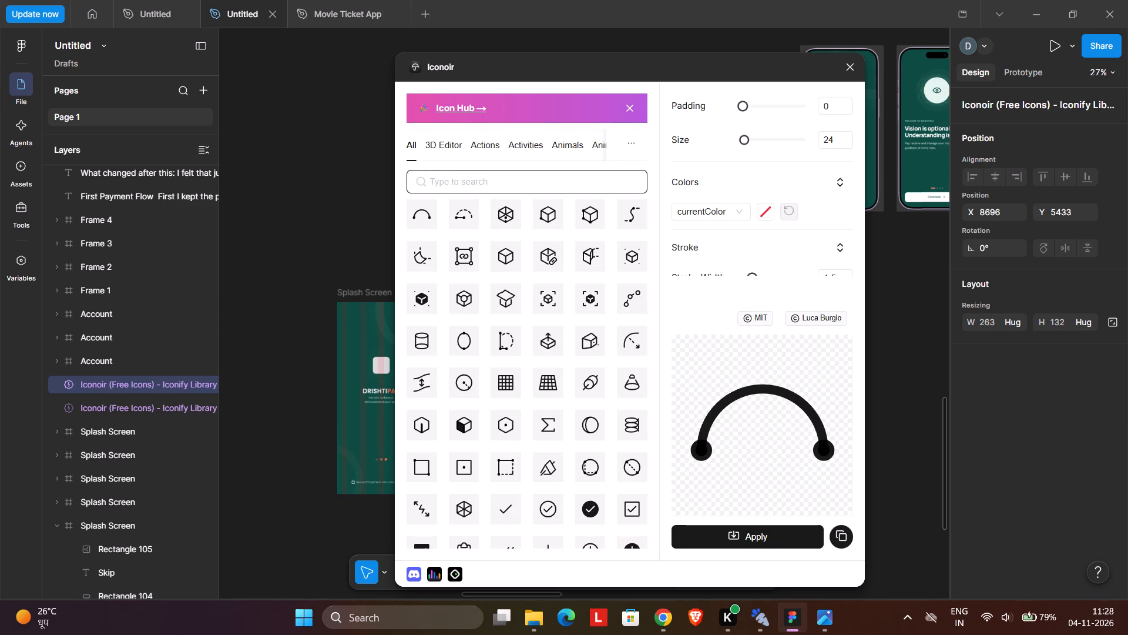
pyautogui.write('voice')
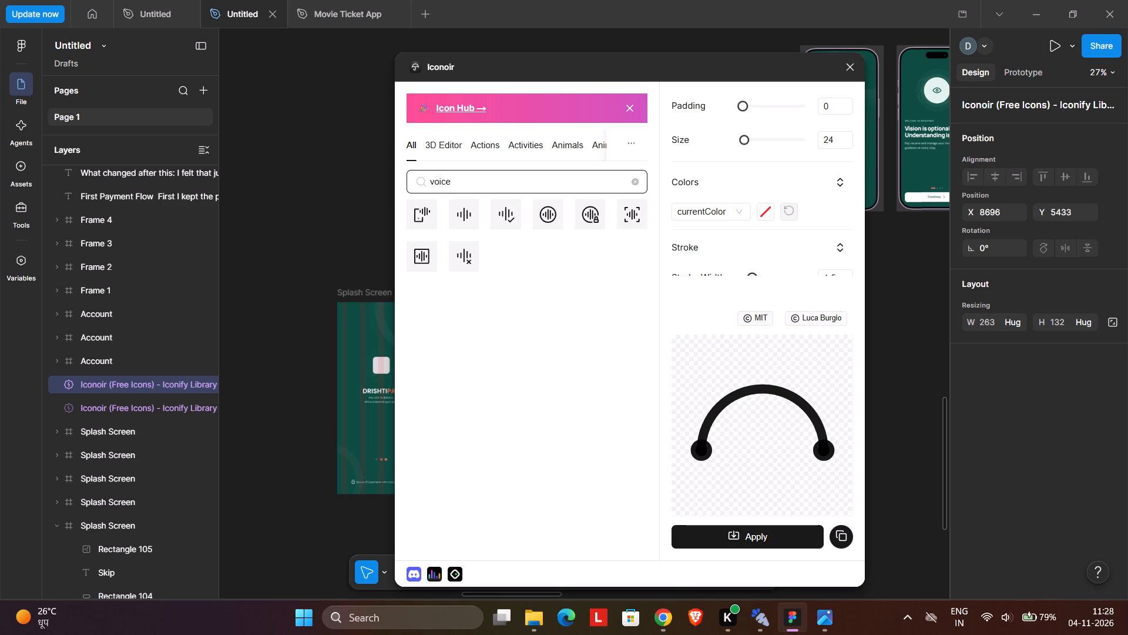
pyautogui.click(467, 217)
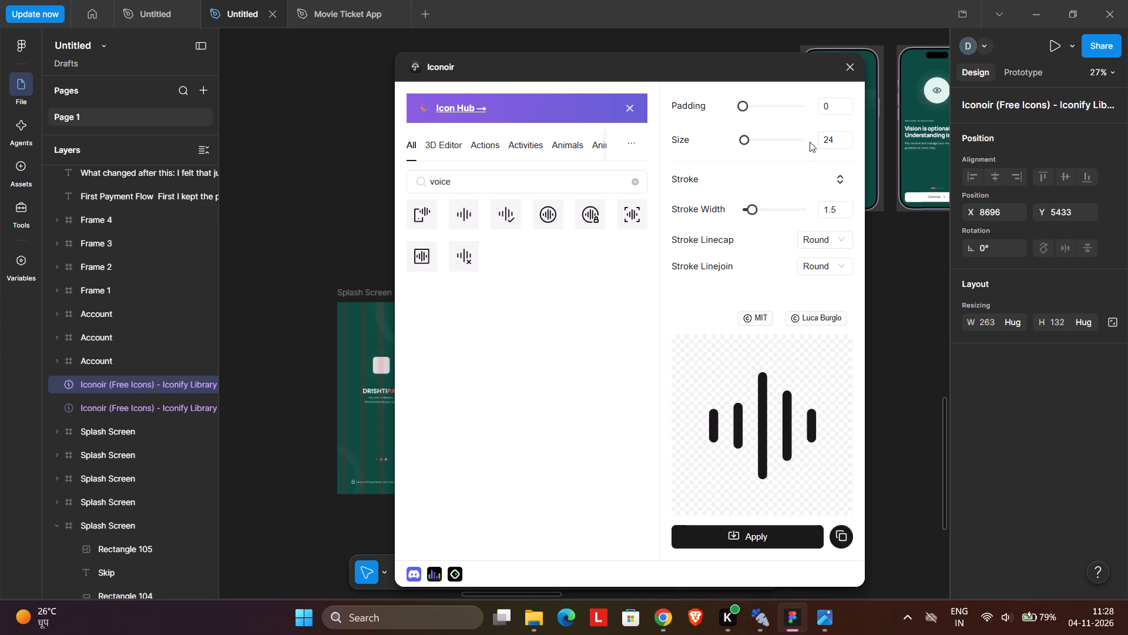
pyautogui.click(746, 141)
pyautogui.click(834, 141)
pyautogui.doubleClick(834, 141)
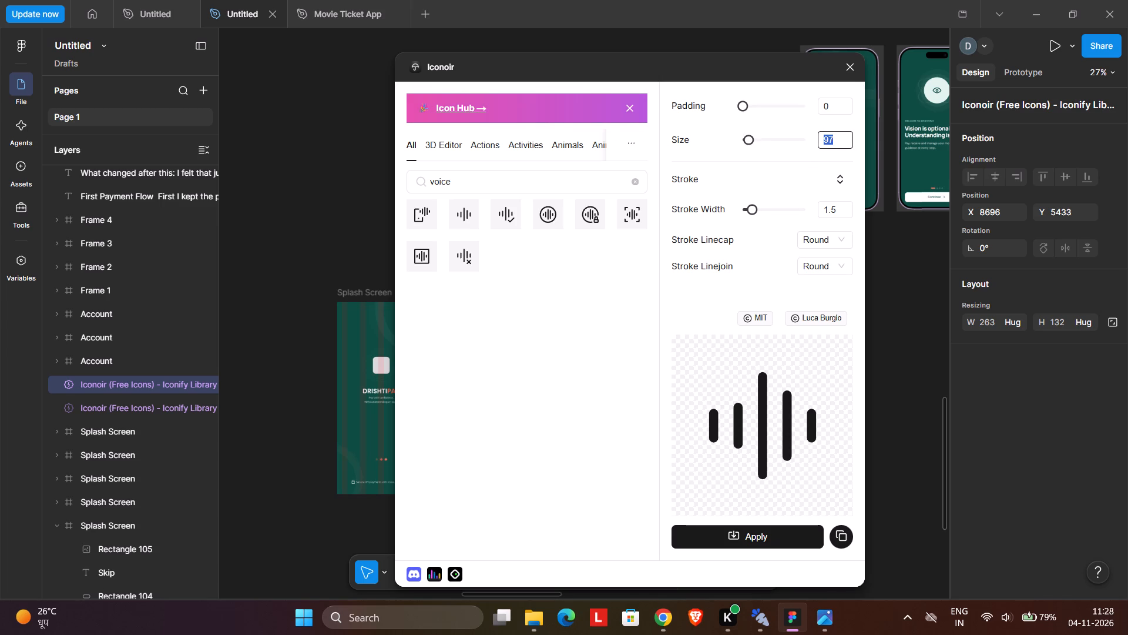
pyautogui.write('50')
pyautogui.press('Return')
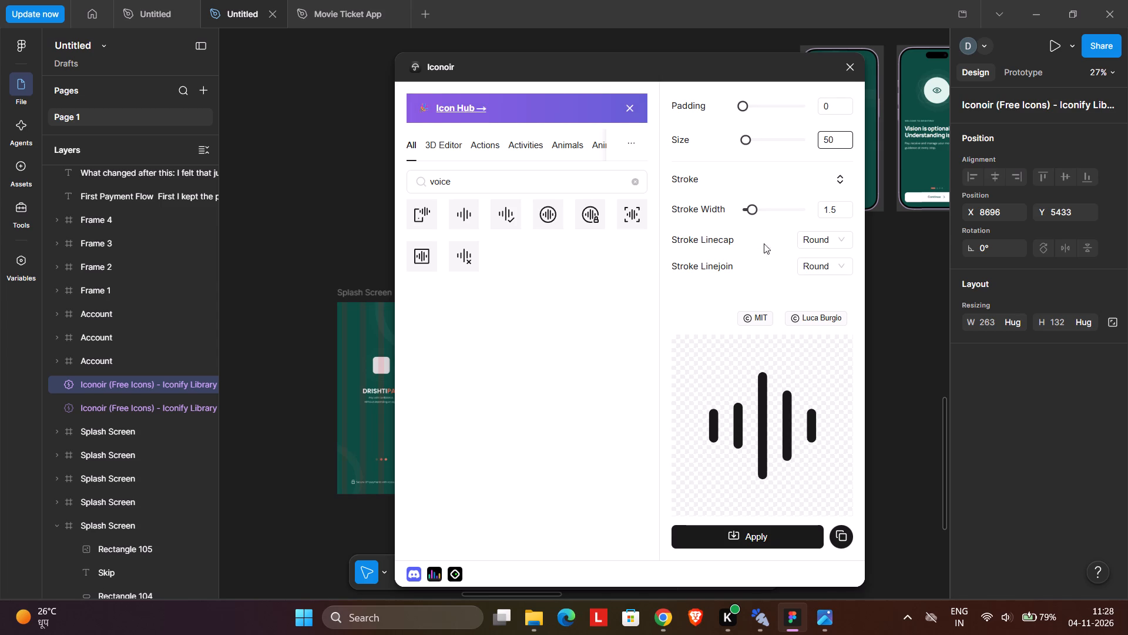
pyautogui.click(703, 536)
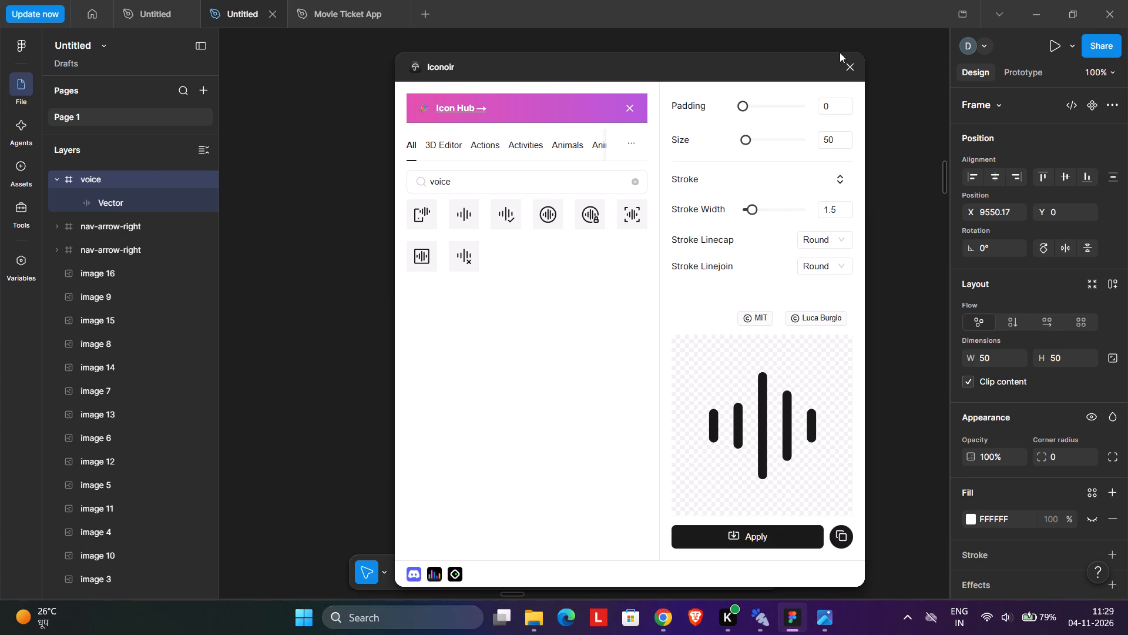
pyautogui.click(845, 40)
pyautogui.click(845, 60)
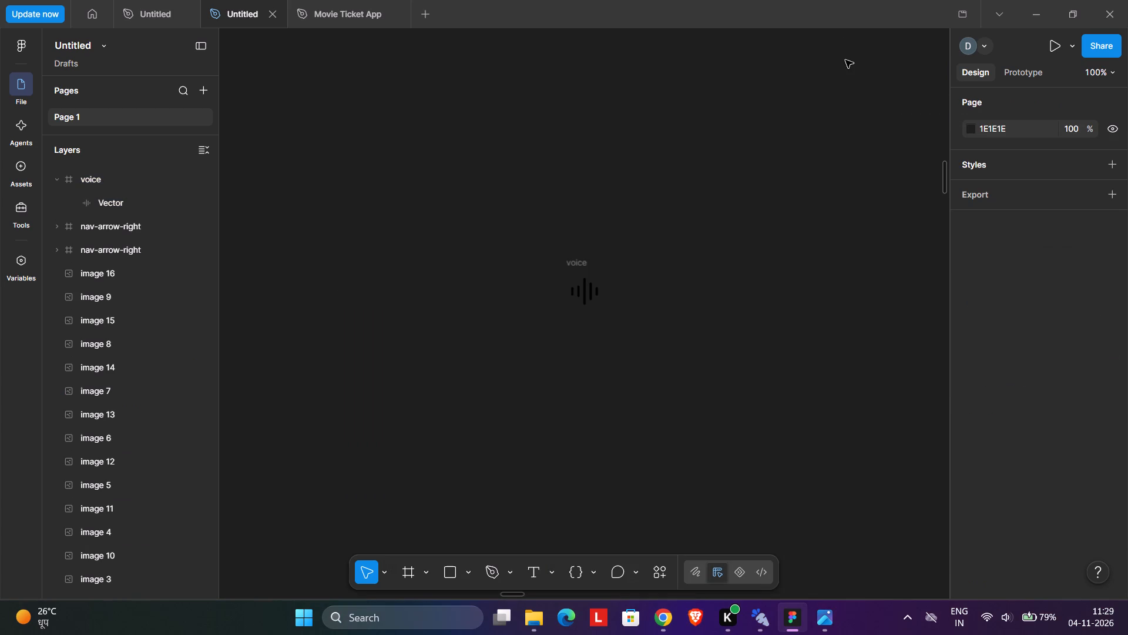
# Cut the sound-wave vector out of the voice frame and paste it into the "Let's create your voice profile" Splash Screen.
pyautogui.click(579, 285)
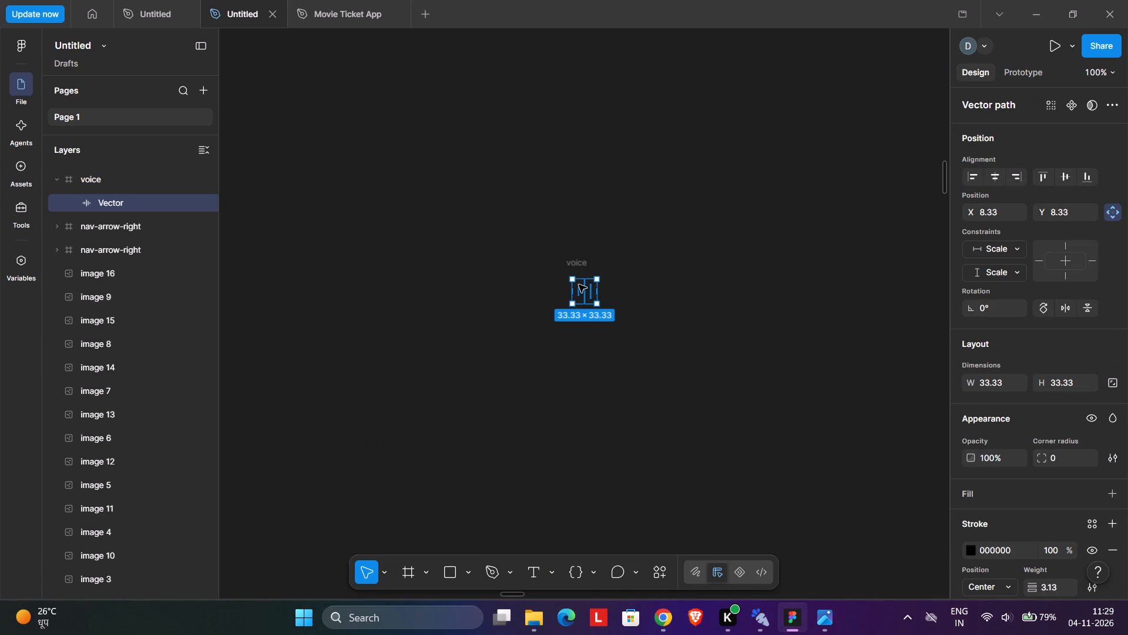
pyautogui.hotkey('ctrl', 'c')
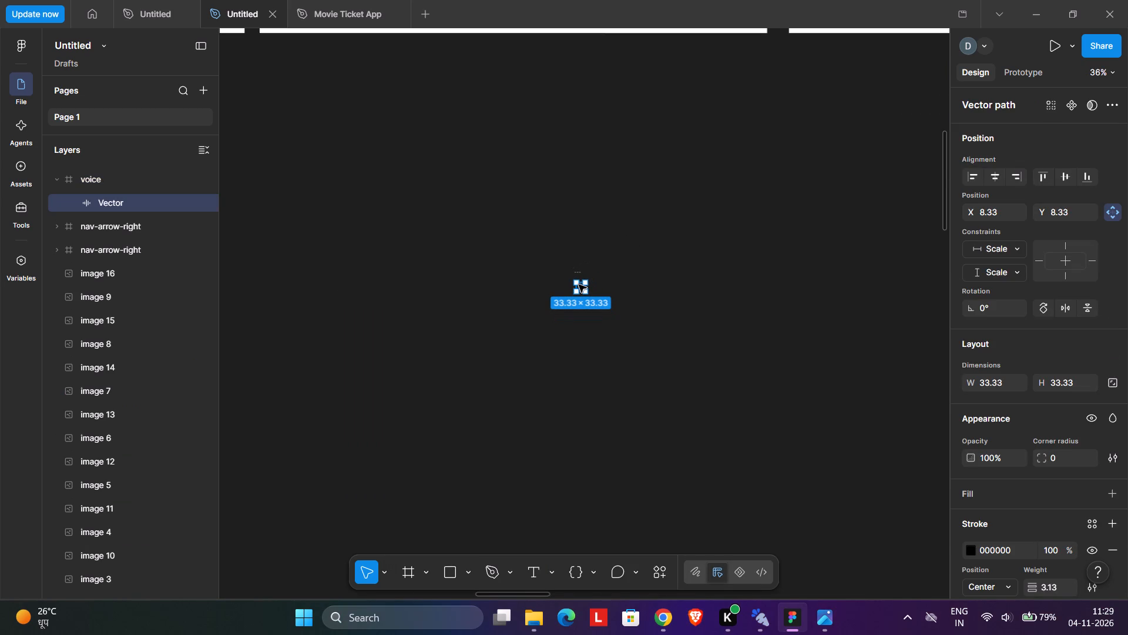
pyautogui.moveTo(580, 287); pyautogui.dragTo(567, 257)
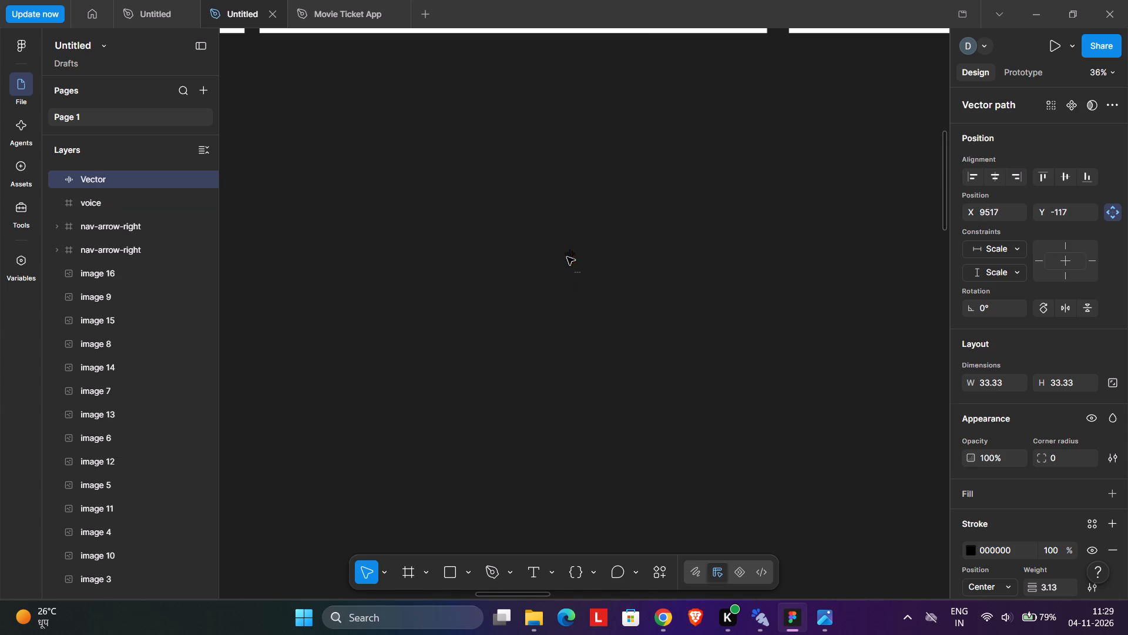
pyautogui.moveTo(567, 257); pyautogui.dragTo(530, 231)
pyautogui.hotkey('ctrl', 'x')
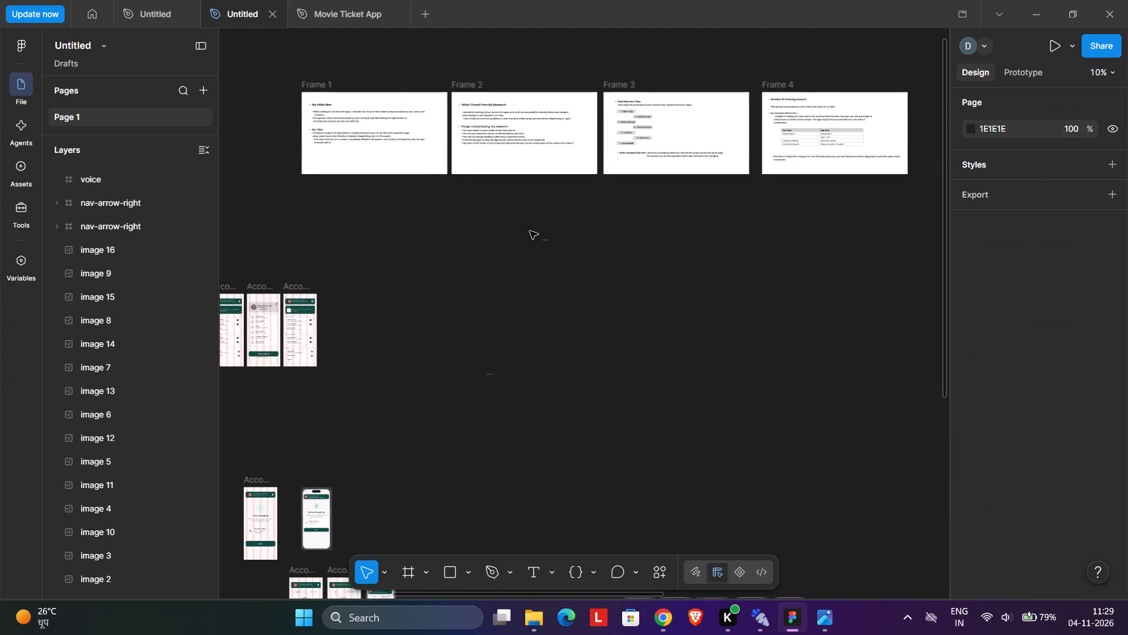
pyautogui.scroll(-1, 479, 399)
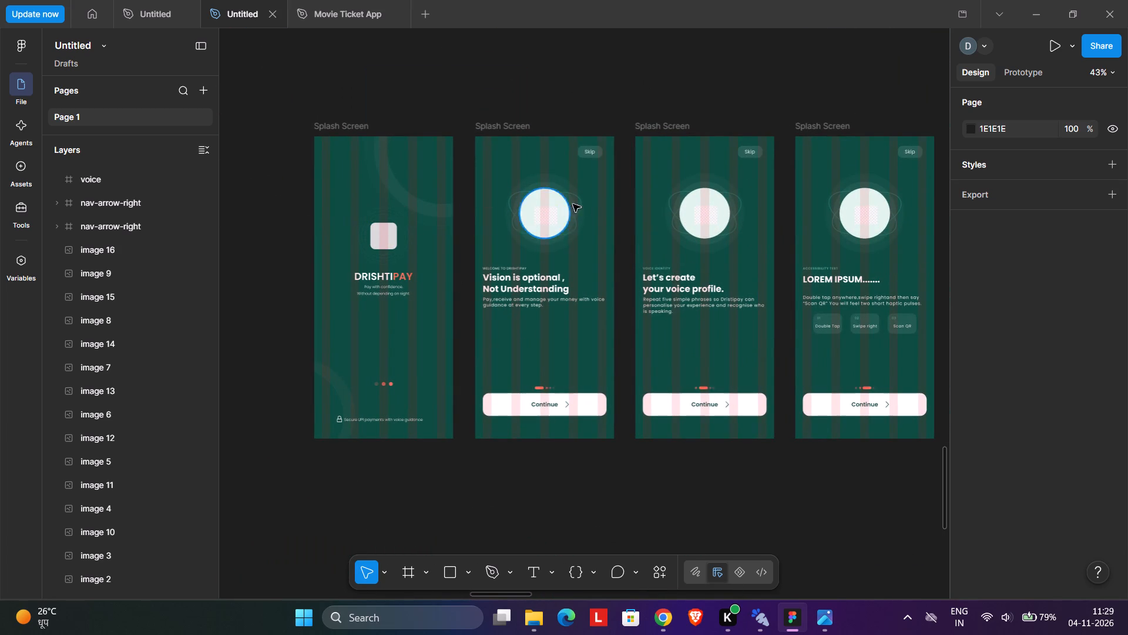
pyautogui.hscroll(-1, 596, 215)
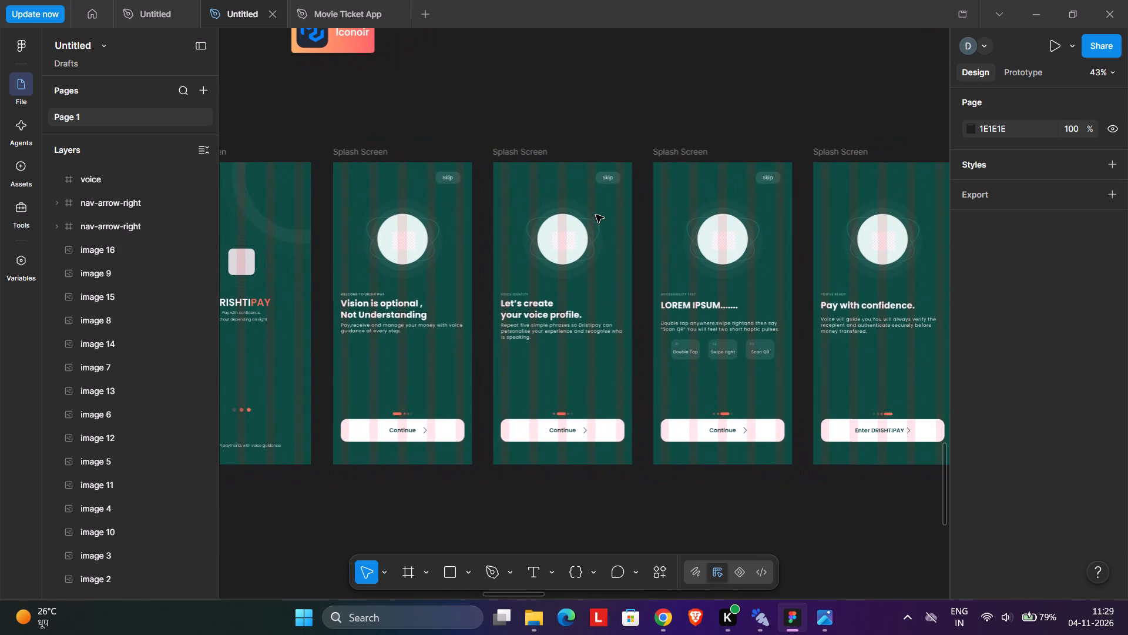
pyautogui.hscroll(-1, 596, 215)
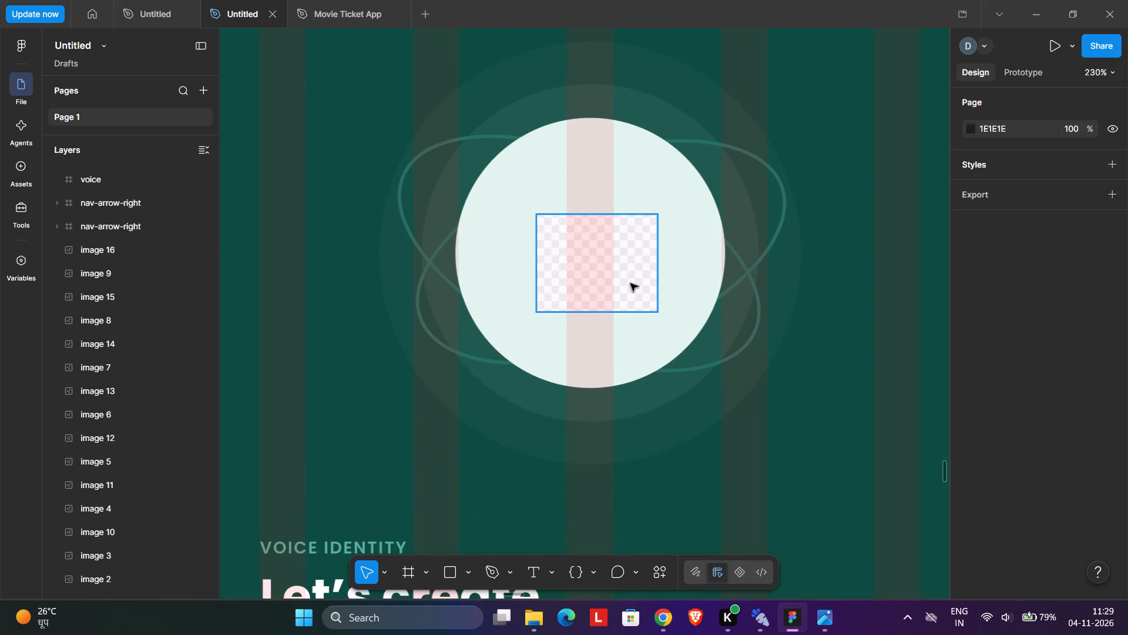
pyautogui.click(630, 283)
pyautogui.hotkey('ctrl', 'v')
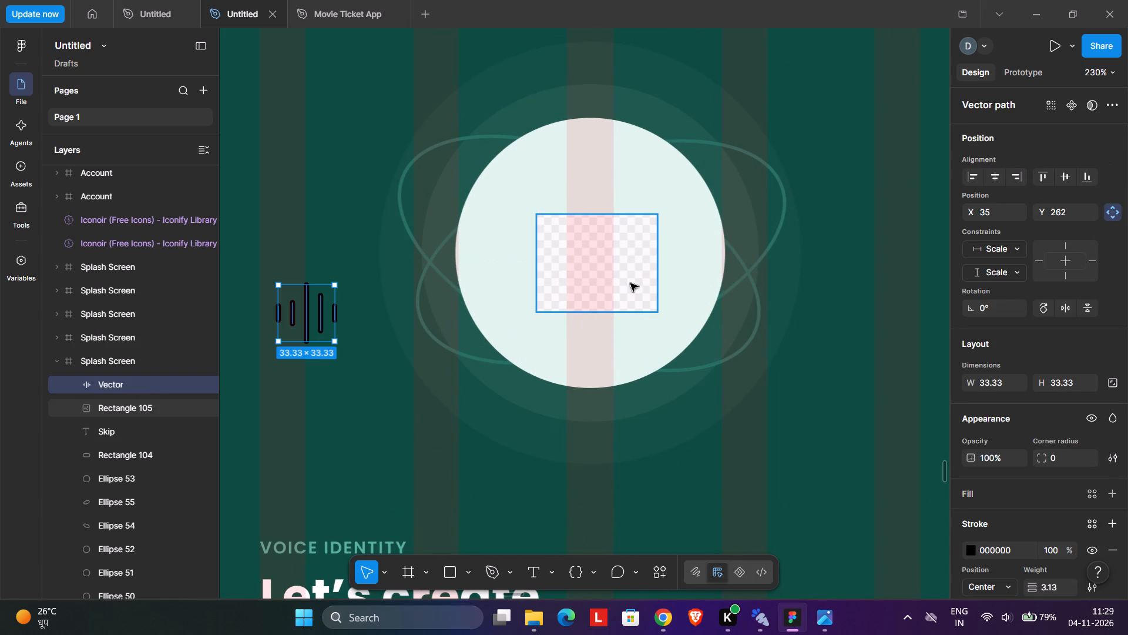
# Delete the placeholder image from the white circle in the "Let's create your voice profile" Splash Screen.
pyautogui.click(630, 283)
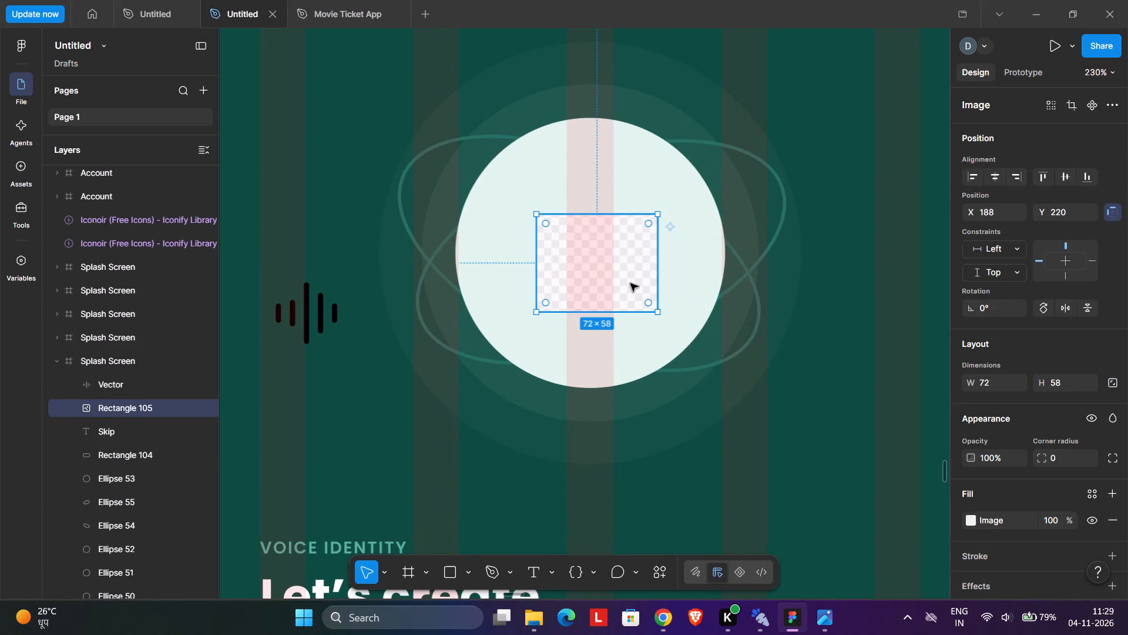
pyautogui.press('Delete')
# Move the sound-wave vector into the centre of the white circle, at about X 203, Y 226.
pyautogui.click(318, 303)
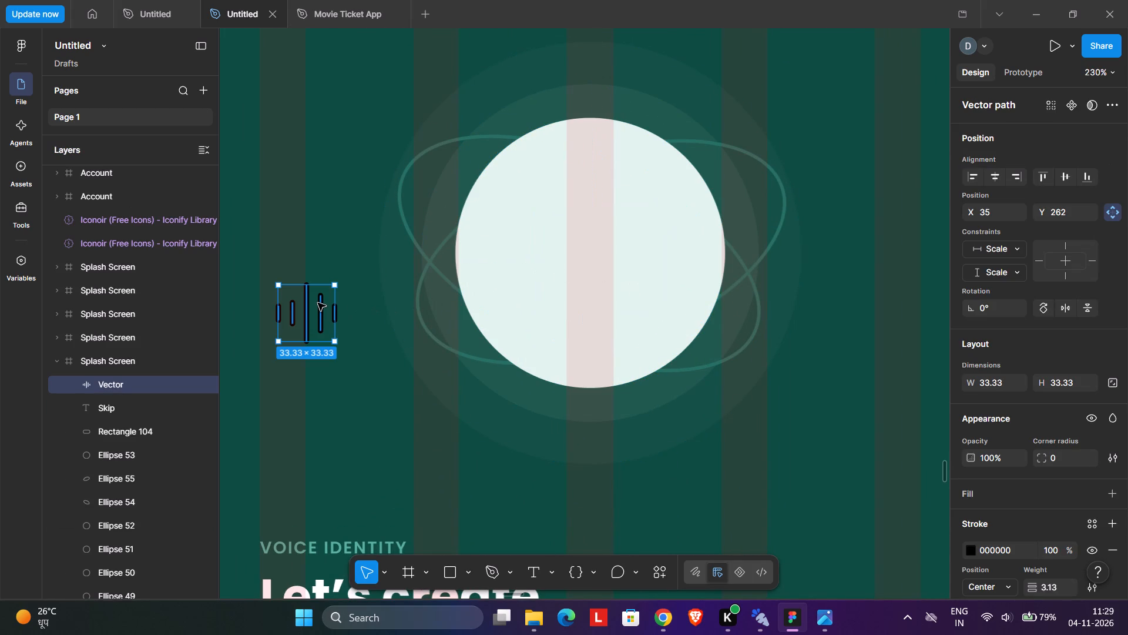
pyautogui.moveTo(320, 305); pyautogui.dragTo(600, 249)
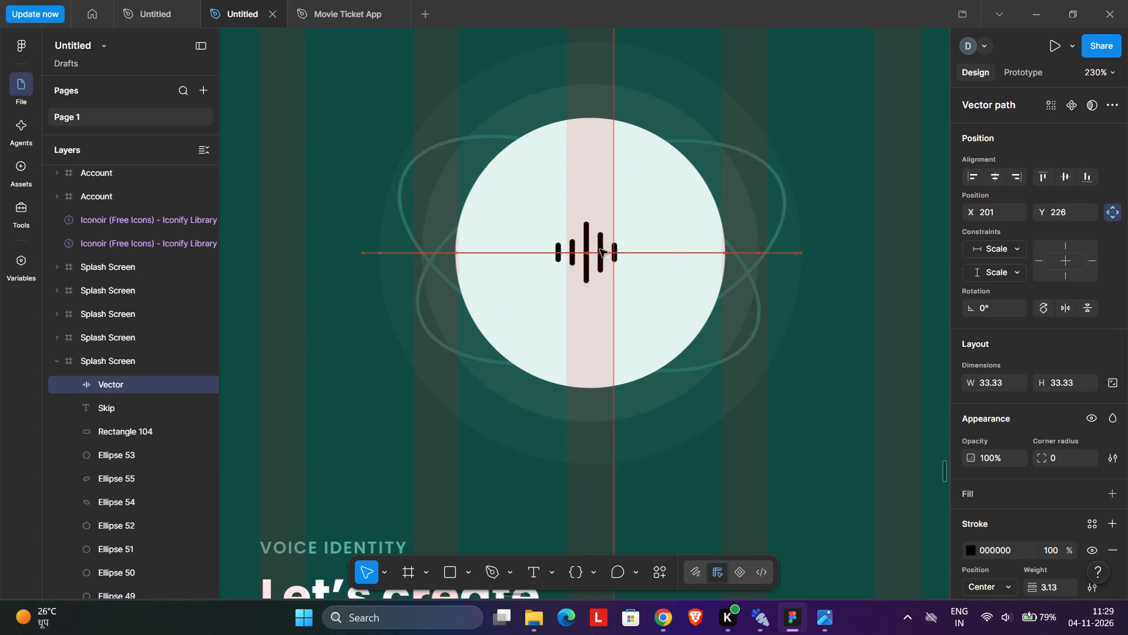
pyautogui.moveTo(600, 249); pyautogui.dragTo(596, 252)
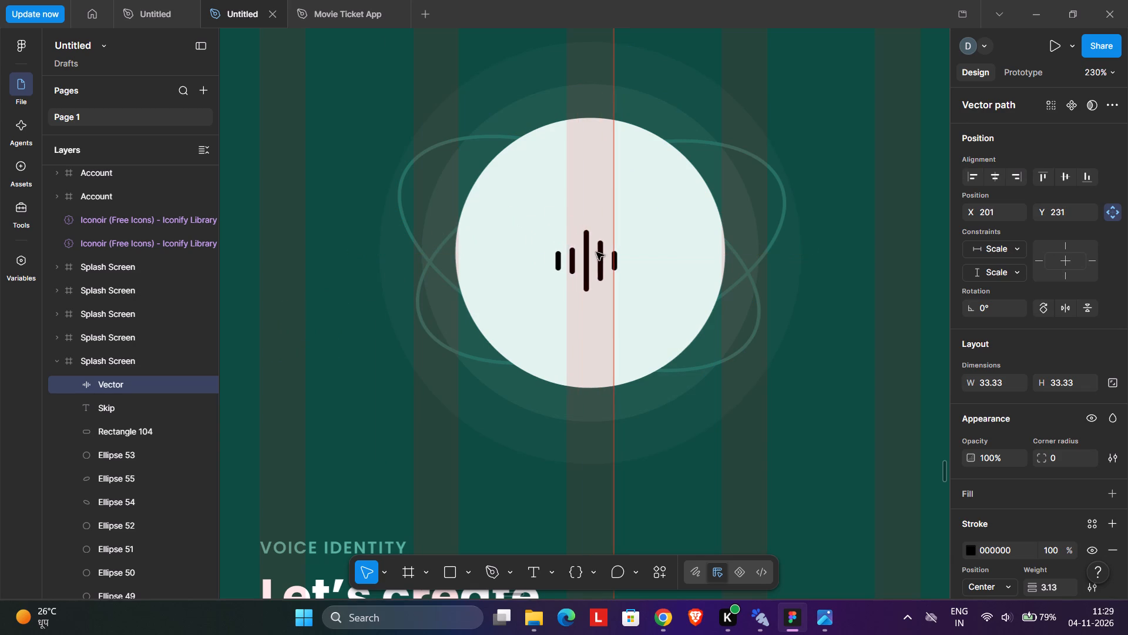
pyautogui.moveTo(596, 252); pyautogui.dragTo(602, 249)
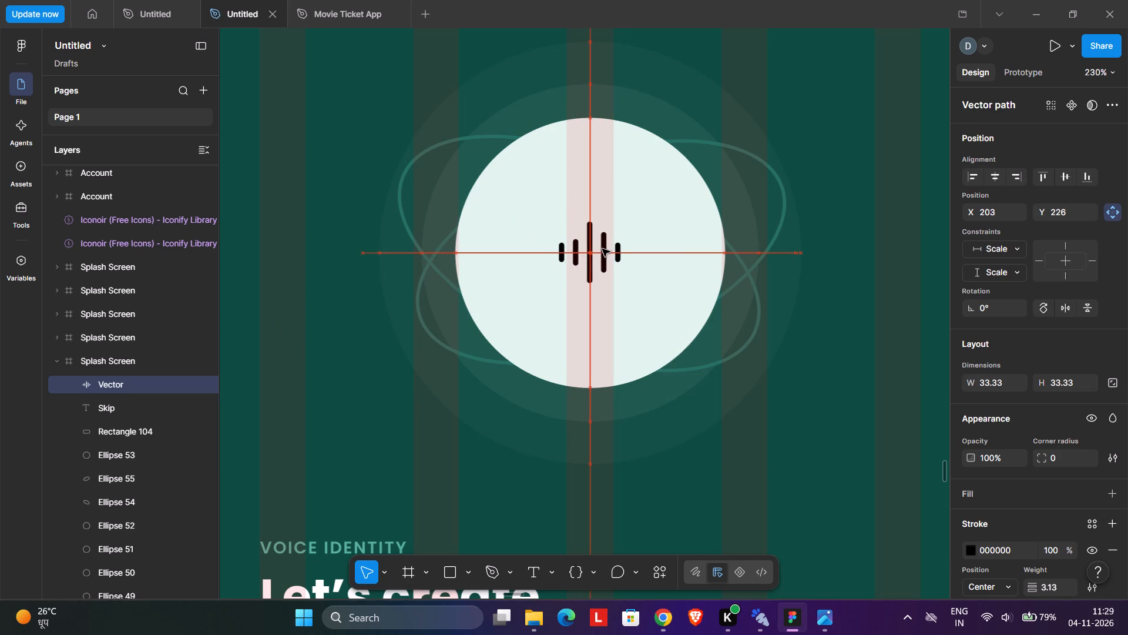
pyautogui.moveTo(602, 249); pyautogui.dragTo(602, 248)
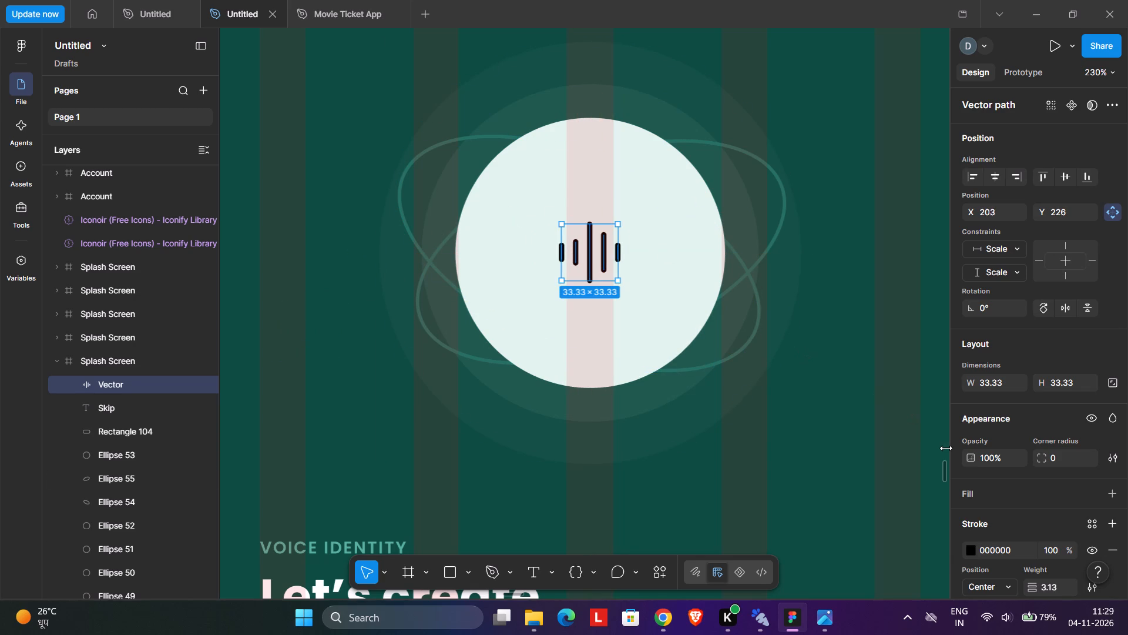
# Set the sound-wave vector's stroke weight to 4.
pyautogui.scroll(-1, 1039, 516)
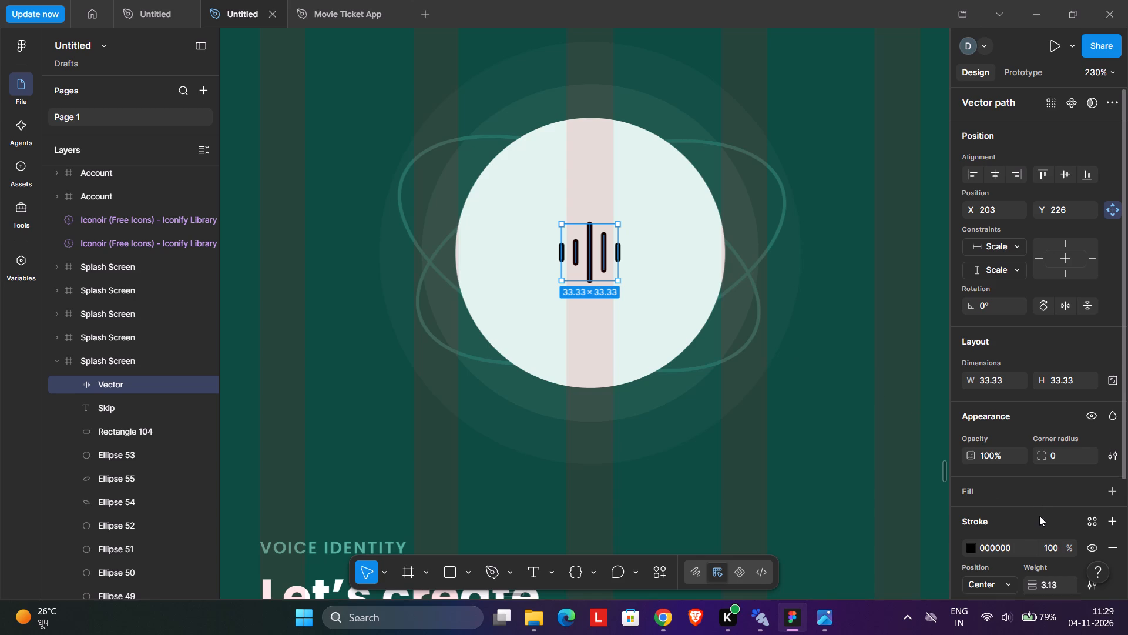
pyautogui.scroll(-1, 1039, 516)
pyautogui.click(1060, 467)
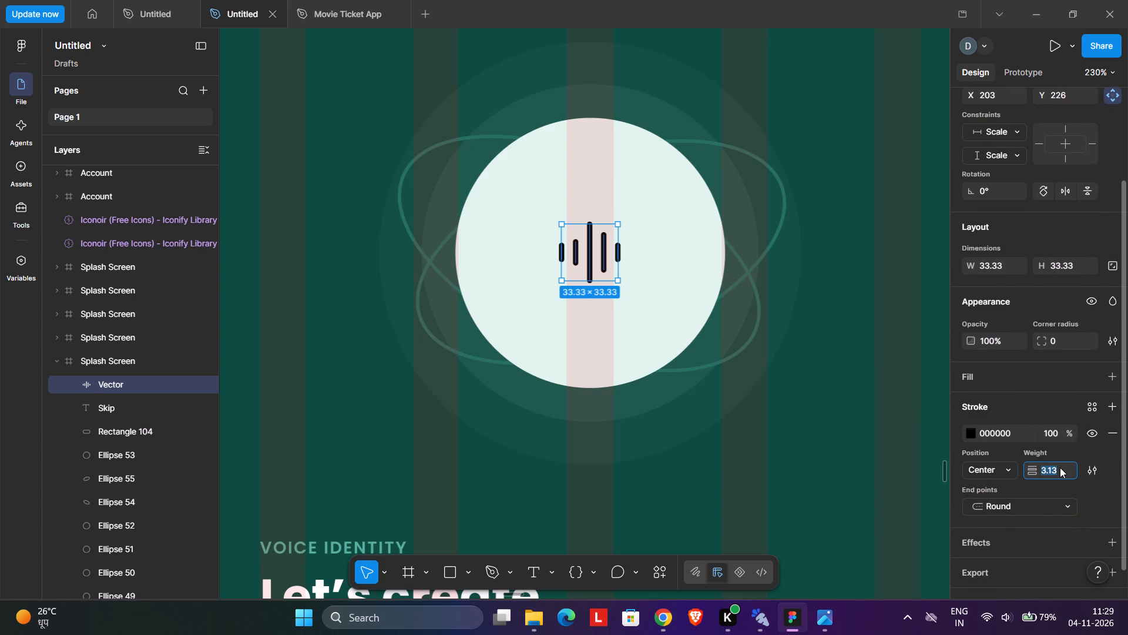
pyautogui.press('4')
pyautogui.press('Return')
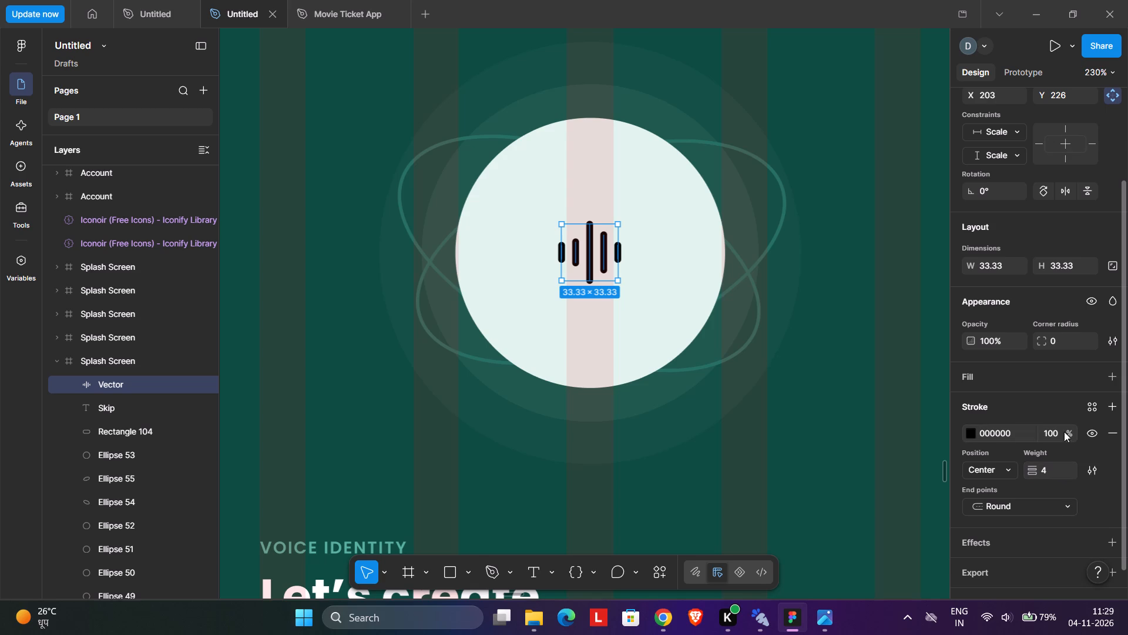
# Resize the sound-wave vector to 40 × 40 and recentre it in the white circle at about X 200, Y 223.
pyautogui.click(1008, 265)
pyautogui.write('40')
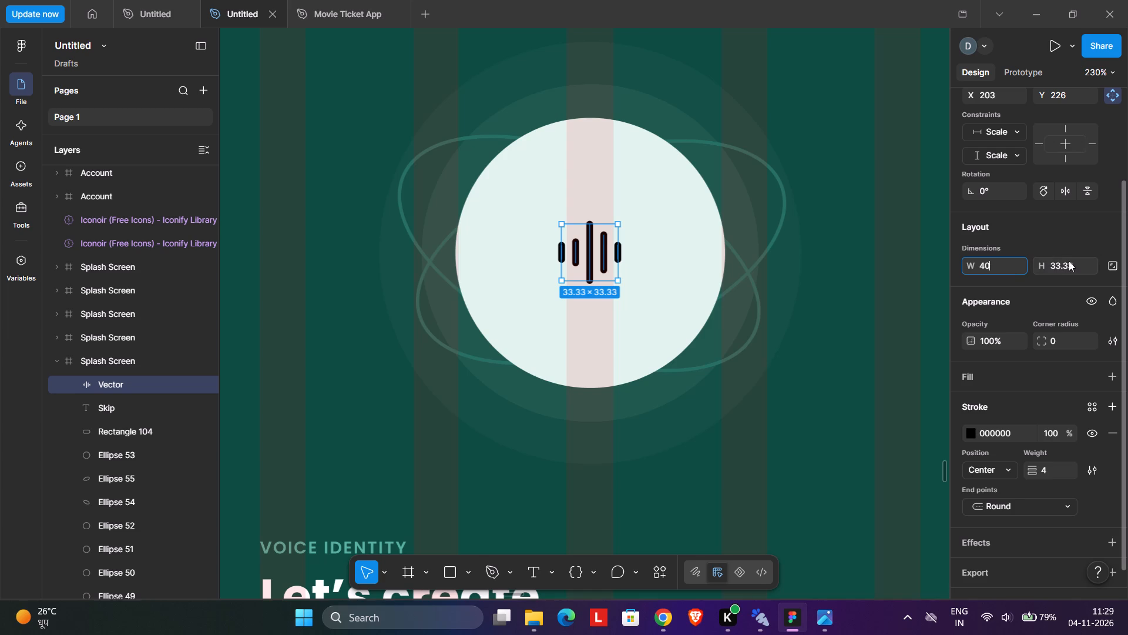
pyautogui.click(1069, 261)
pyautogui.write('40')
pyautogui.press('Return')
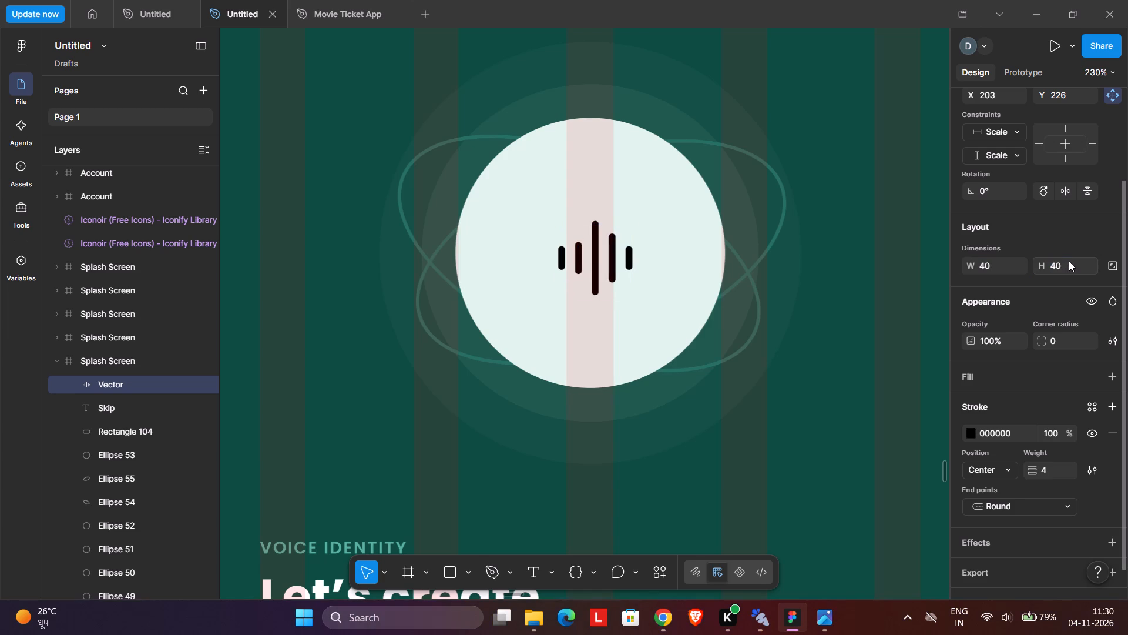
pyautogui.click(593, 265)
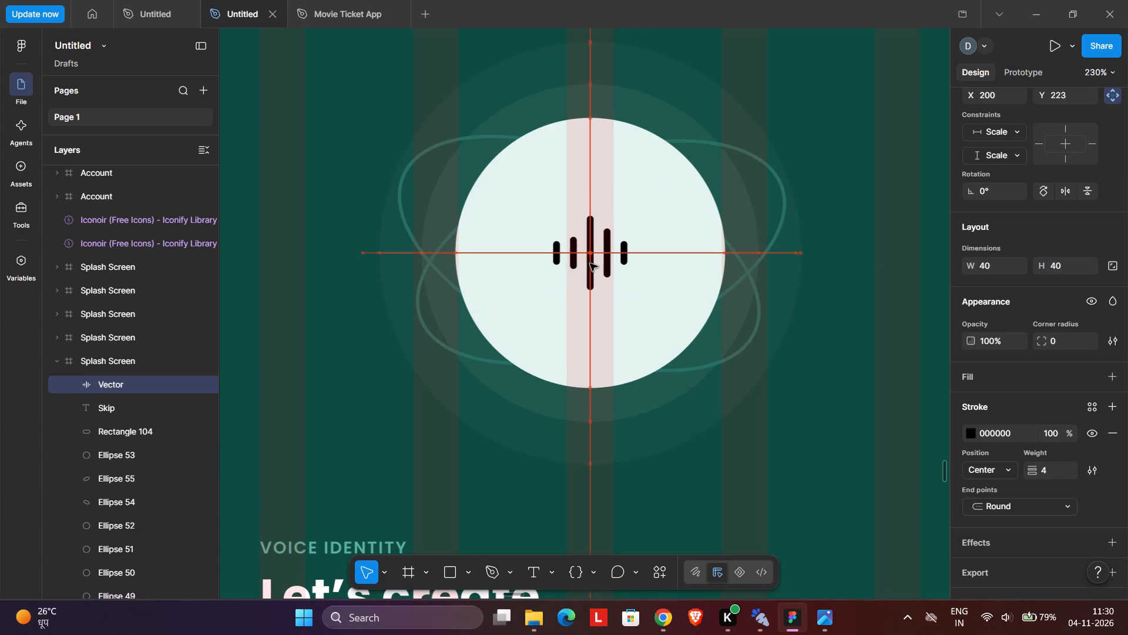
pyautogui.click(632, 71)
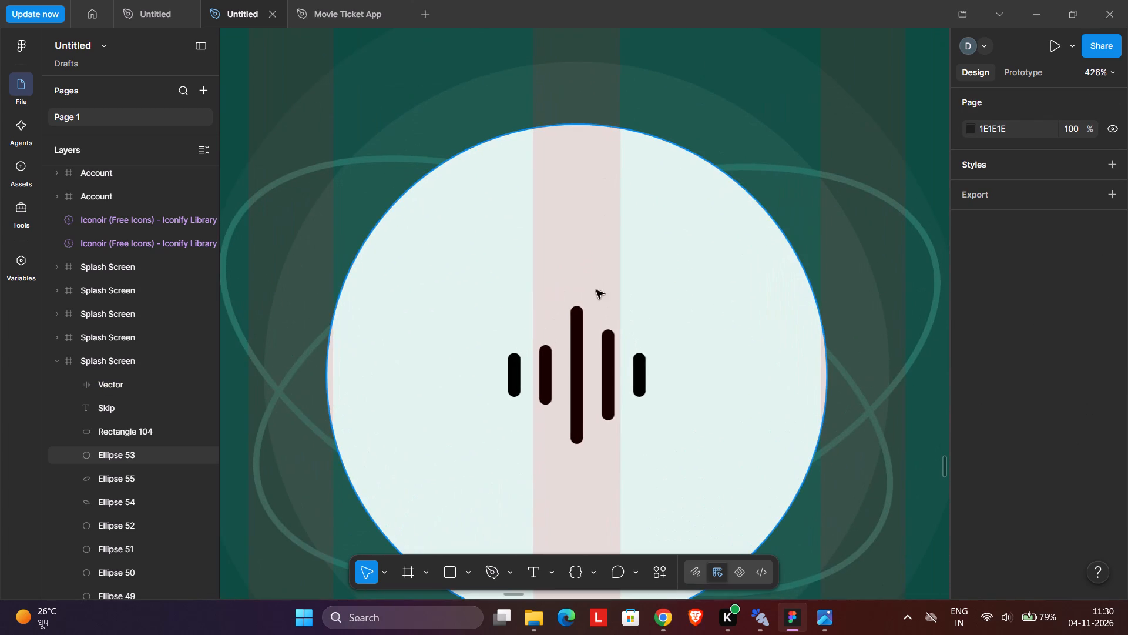
# Within the sound-wave vector, duplicate its rightmost bar and place the copy just outside it, at about X 249.
pyautogui.click(607, 382)
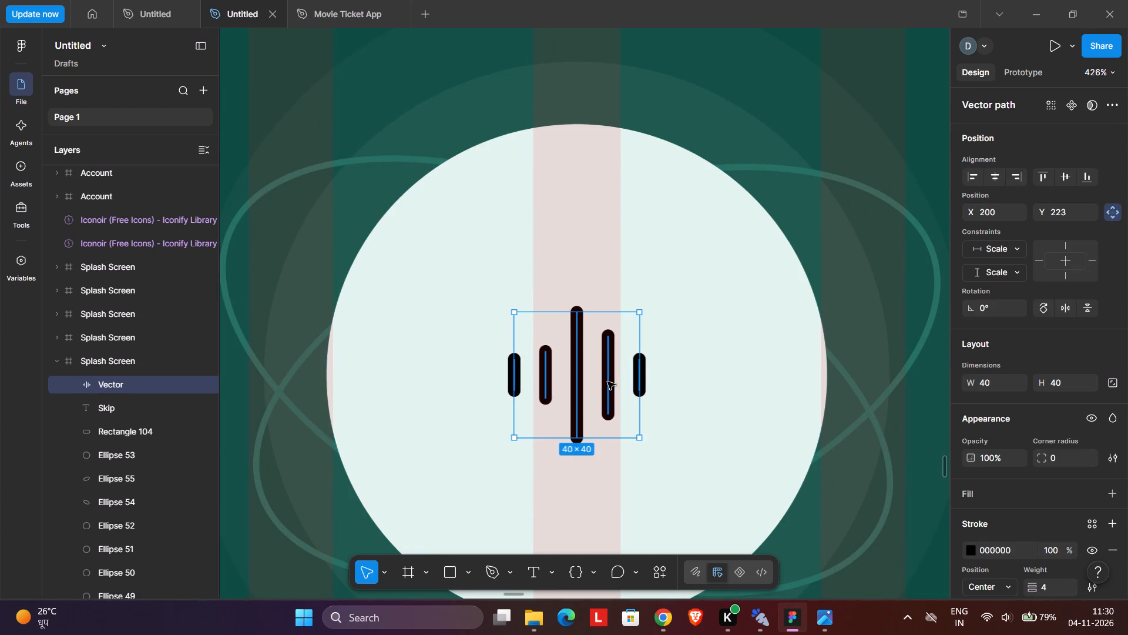
pyautogui.doubleClick(607, 382)
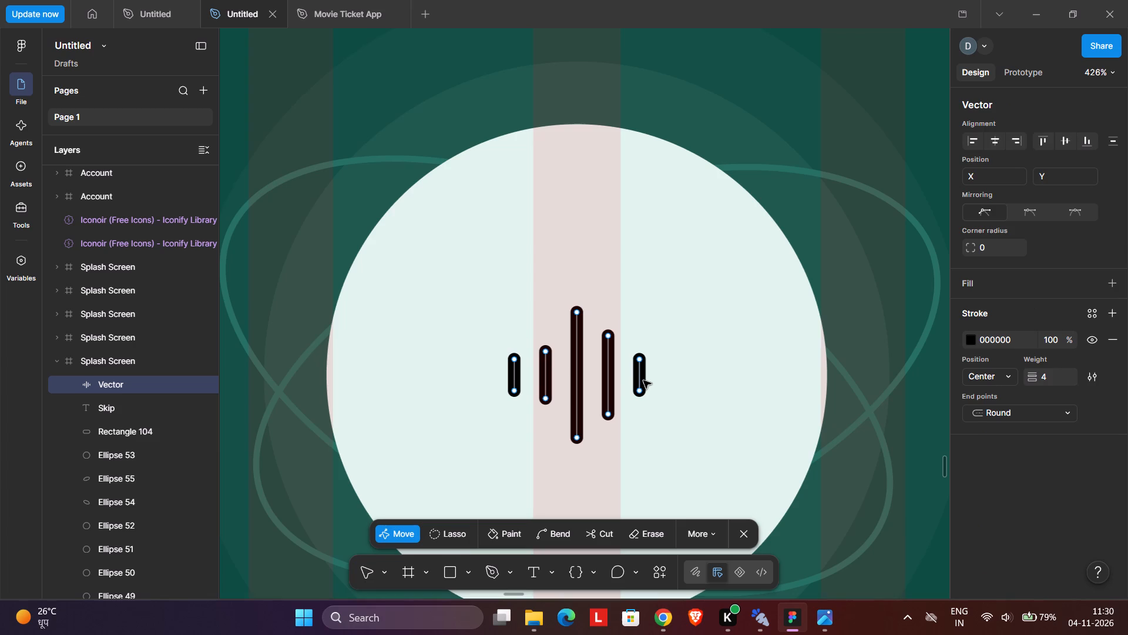
pyautogui.click(643, 380)
pyautogui.click(643, 380)
pyautogui.hotkey('ctrl', 'c')
pyautogui.hotkey('ctrl', 'v')
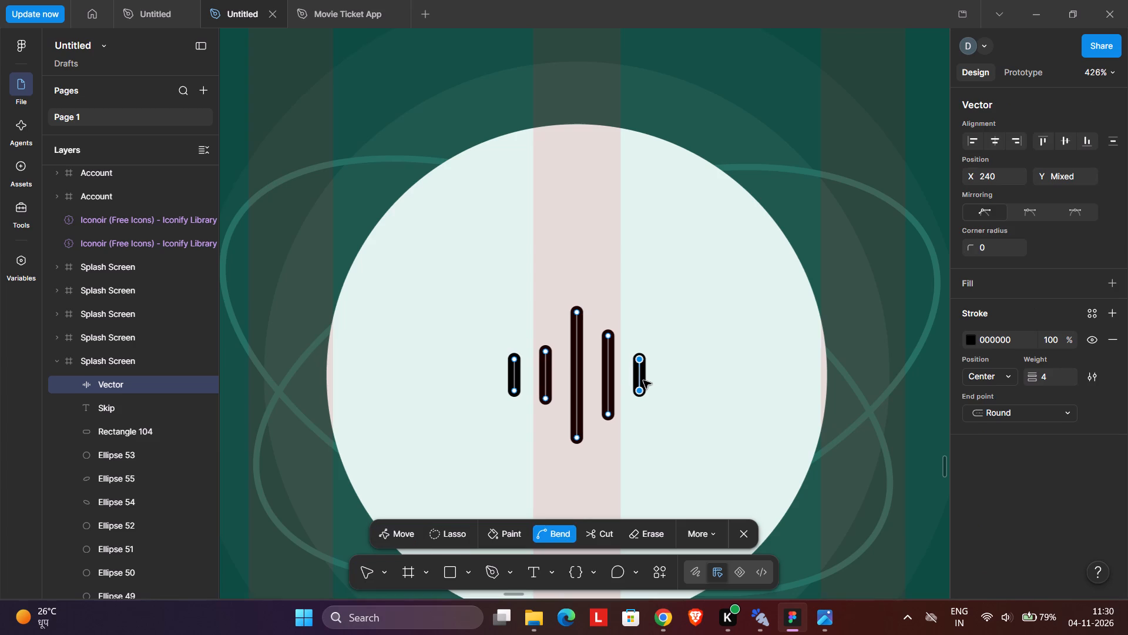
pyautogui.click(643, 380)
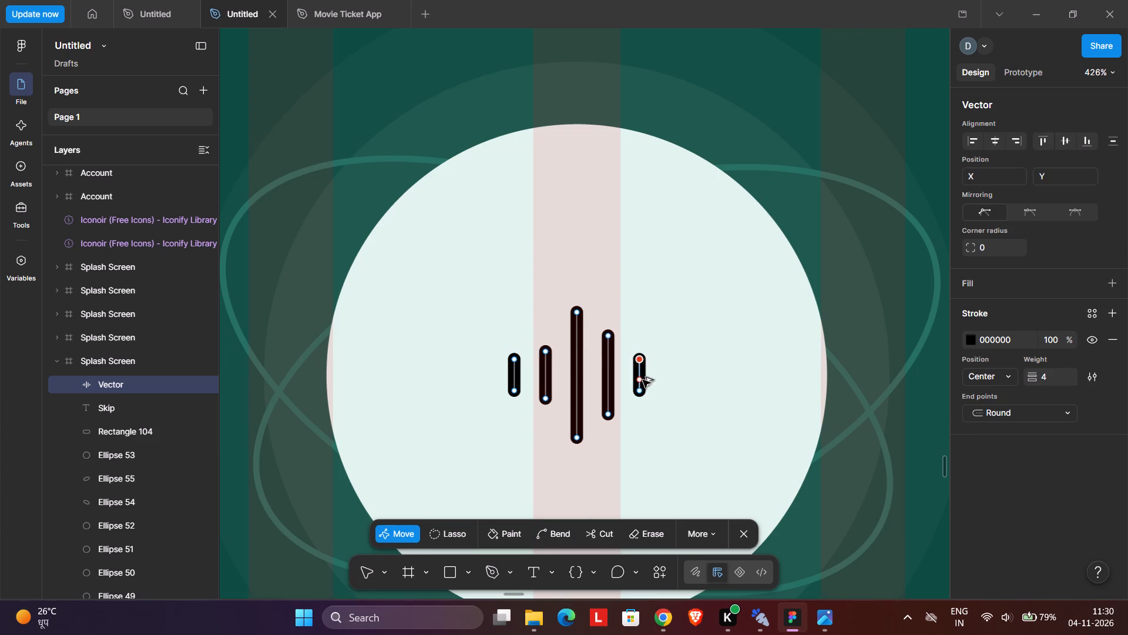
pyautogui.keyDown('alt'); pyautogui.moveTo(644, 377); pyautogui.dragTo(651, 376); pyautogui.keyUp('alt')
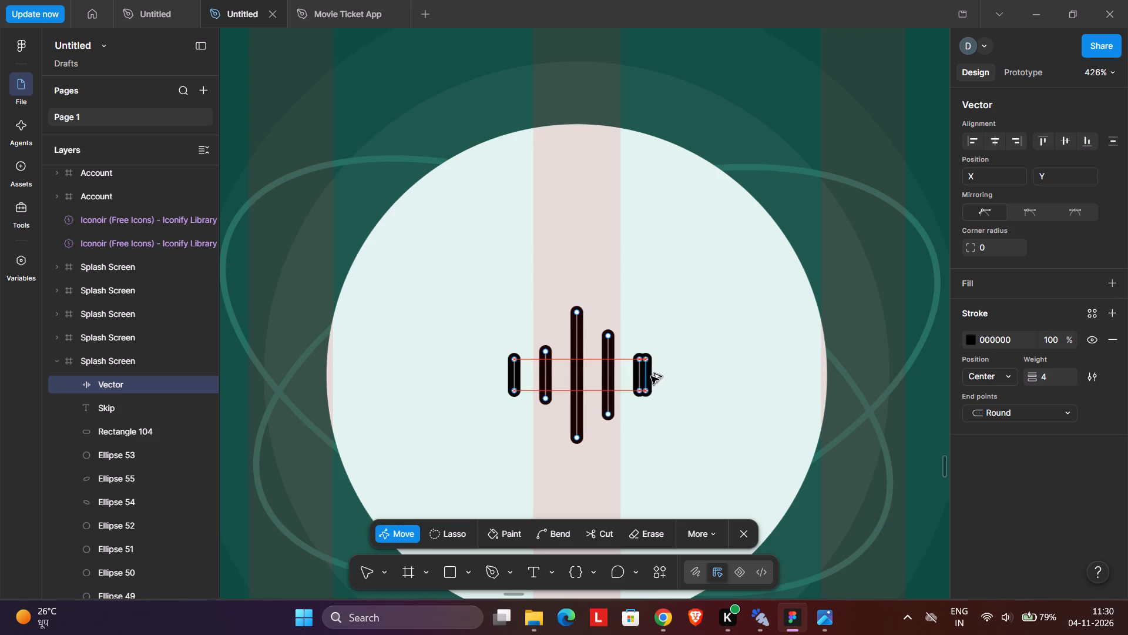
pyautogui.keyDown('alt'); pyautogui.moveTo(651, 376); pyautogui.dragTo(663, 376); pyautogui.keyUp('alt')
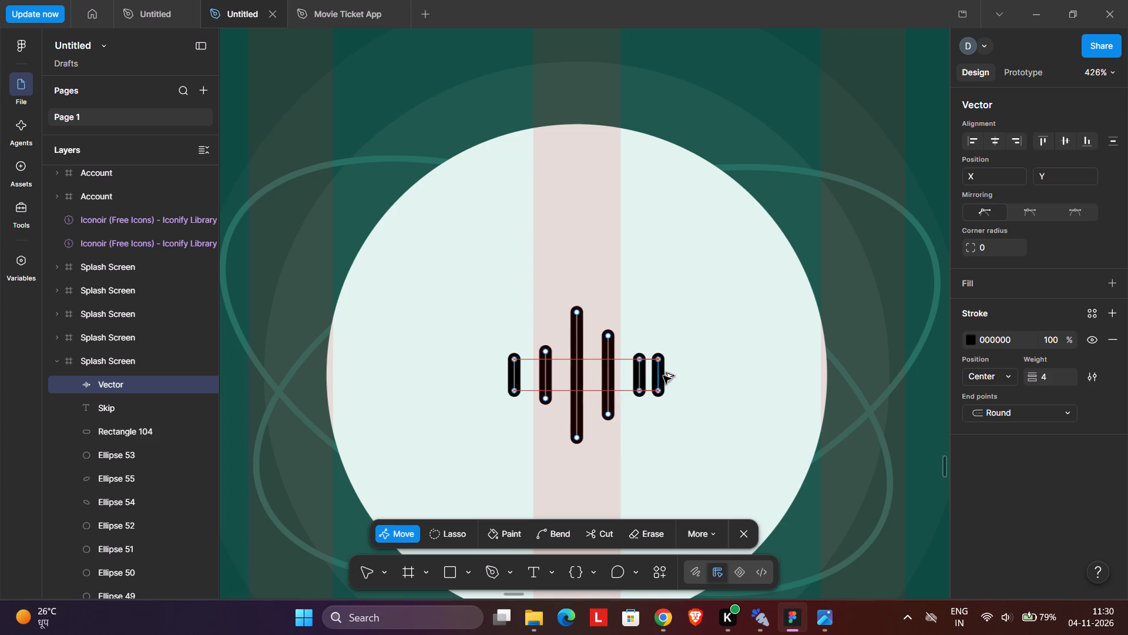
pyautogui.keyDown('alt'); pyautogui.moveTo(663, 376); pyautogui.dragTo(672, 375); pyautogui.keyUp('alt')
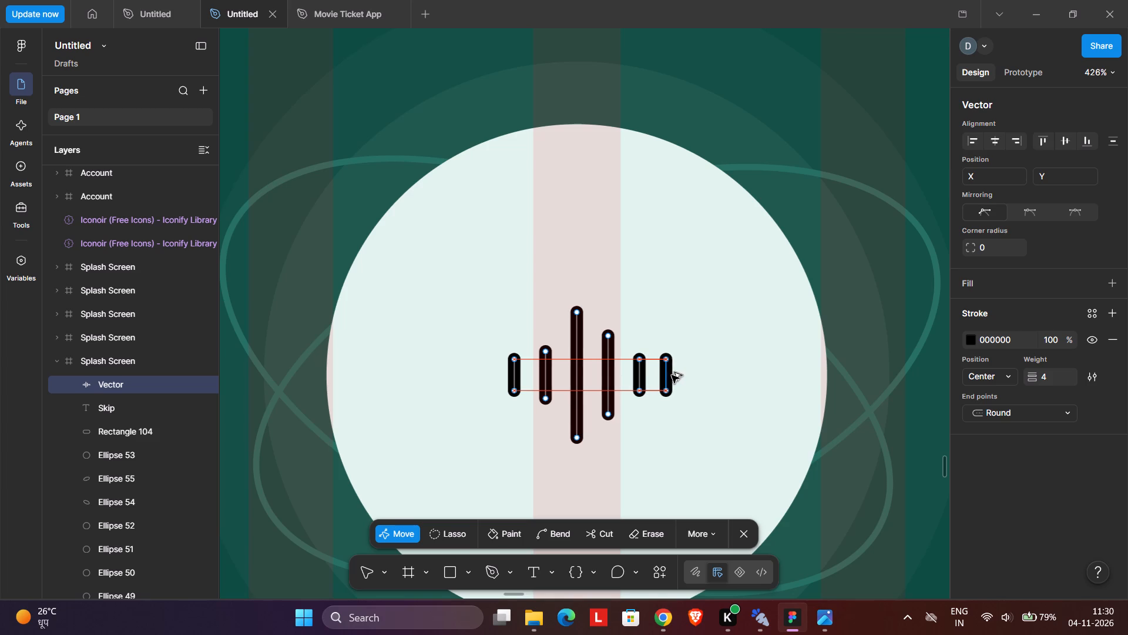
pyautogui.keyDown('alt'); pyautogui.moveTo(672, 375); pyautogui.dragTo(672, 375); pyautogui.keyUp('alt')
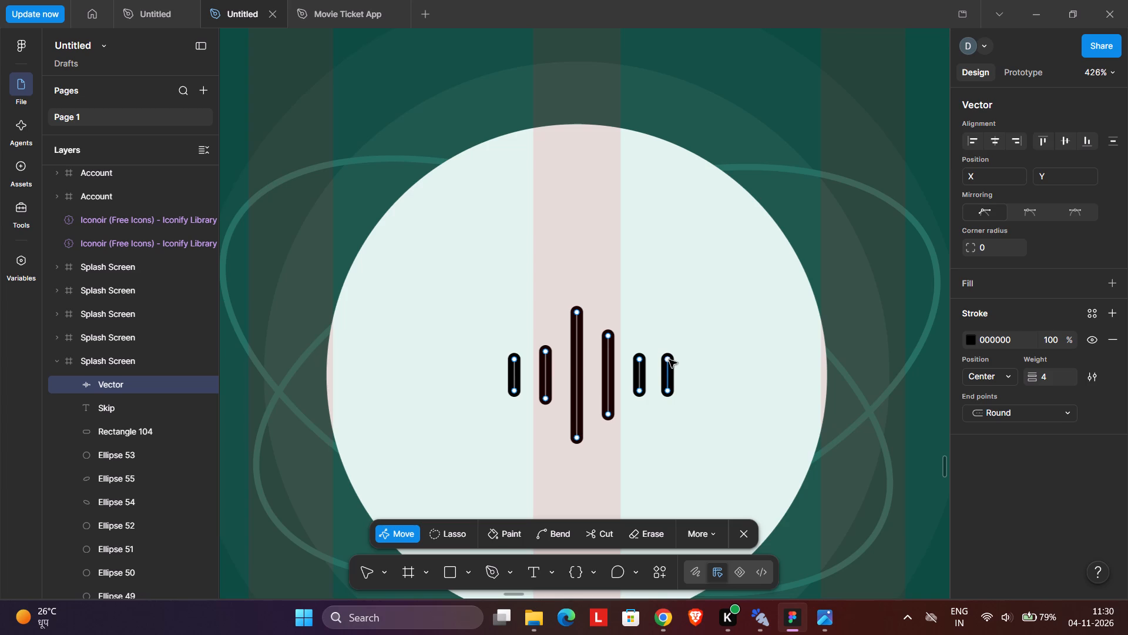
# Shorten the new outer bar from both ends so it spans about Y 240 to Y 246.
pyautogui.click(669, 360)
pyautogui.moveTo(669, 393); pyautogui.dragTo(667, 389)
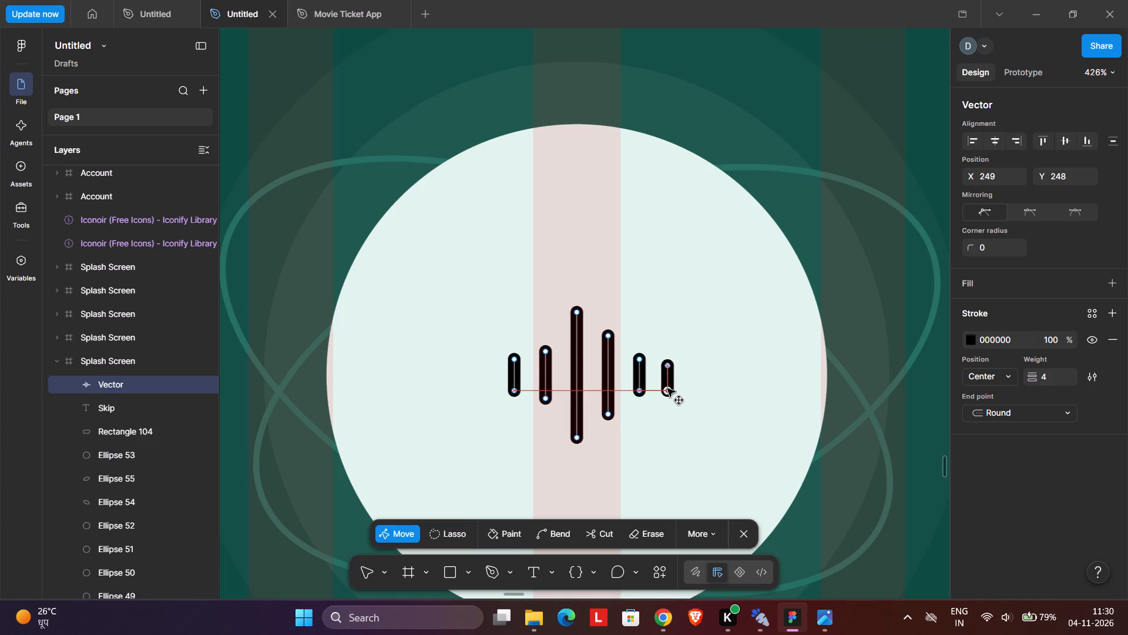
pyautogui.moveTo(667, 389); pyautogui.dragTo(667, 386)
pyautogui.moveTo(667, 386); pyautogui.dragTo(667, 385)
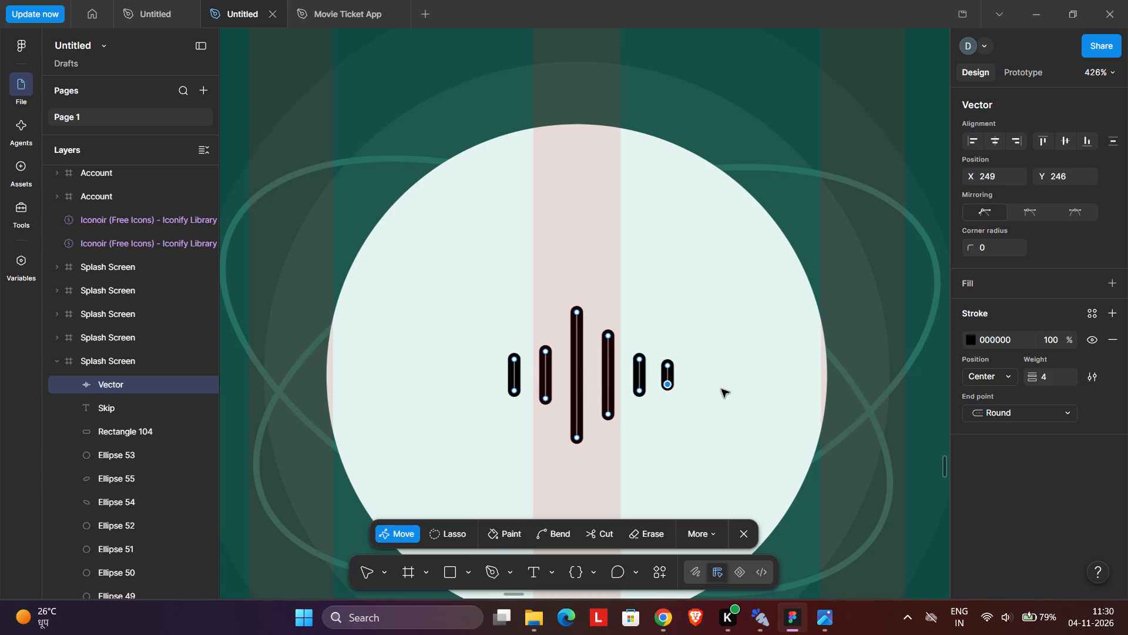
pyautogui.click(685, 372)
# Copy the shortened bar to the opposite end of the sound wave, vertically aligned with the original, and finish editing the vector.
pyautogui.keyDown('alt'); pyautogui.moveTo(672, 376); pyautogui.dragTo(540, 392); pyautogui.keyUp('alt')
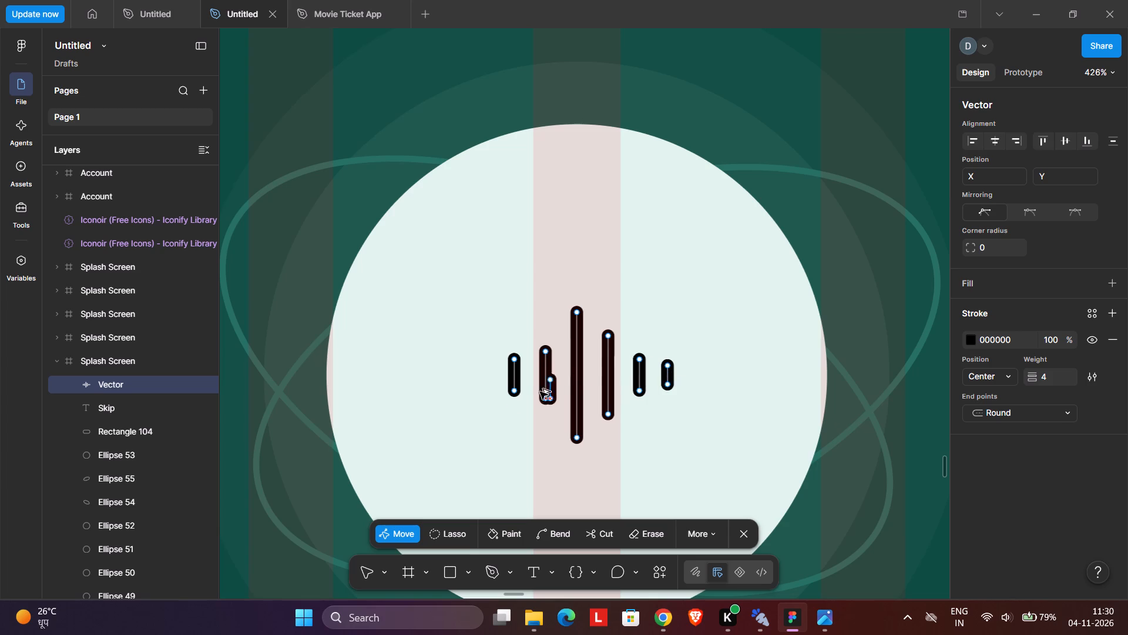
pyautogui.keyDown('alt'); pyautogui.moveTo(540, 392); pyautogui.dragTo(495, 376); pyautogui.keyUp('alt')
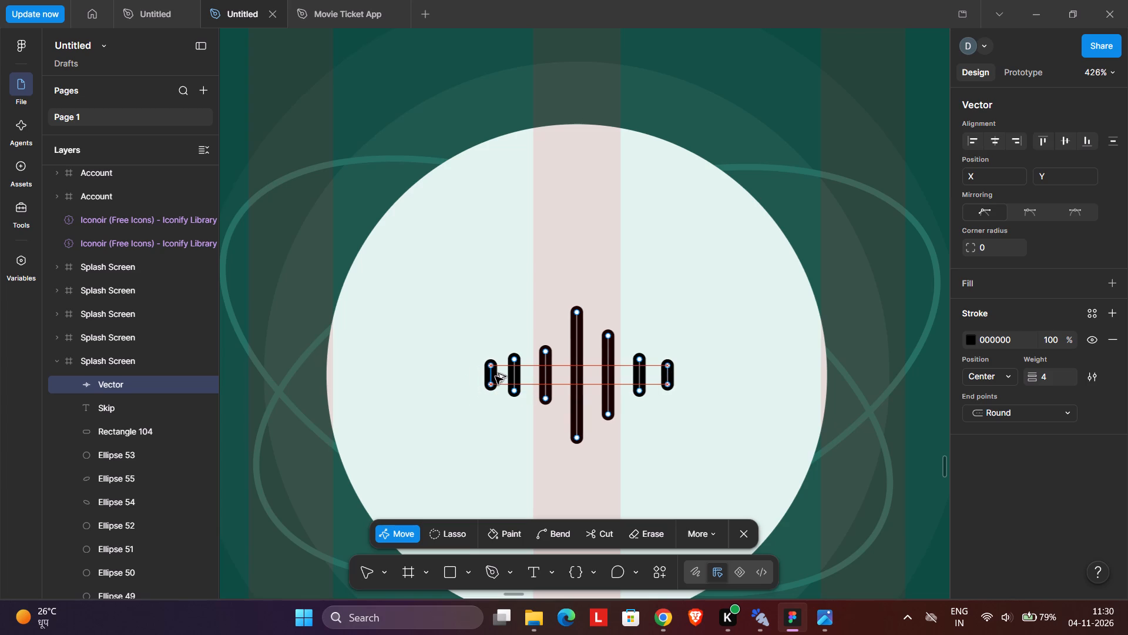
pyautogui.keyDown('alt'); pyautogui.moveTo(495, 376); pyautogui.dragTo(491, 376); pyautogui.keyUp('alt')
pyautogui.keyDown('alt'); pyautogui.moveTo(491, 376); pyautogui.dragTo(493, 379); pyautogui.keyUp('alt')
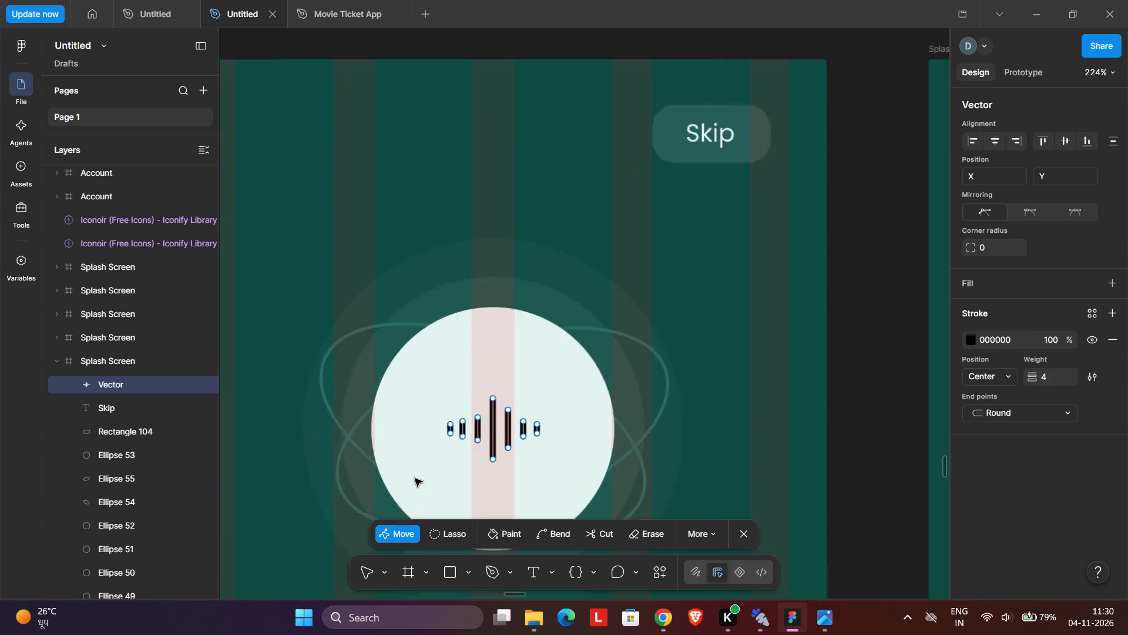
pyautogui.scroll(-1, 415, 479)
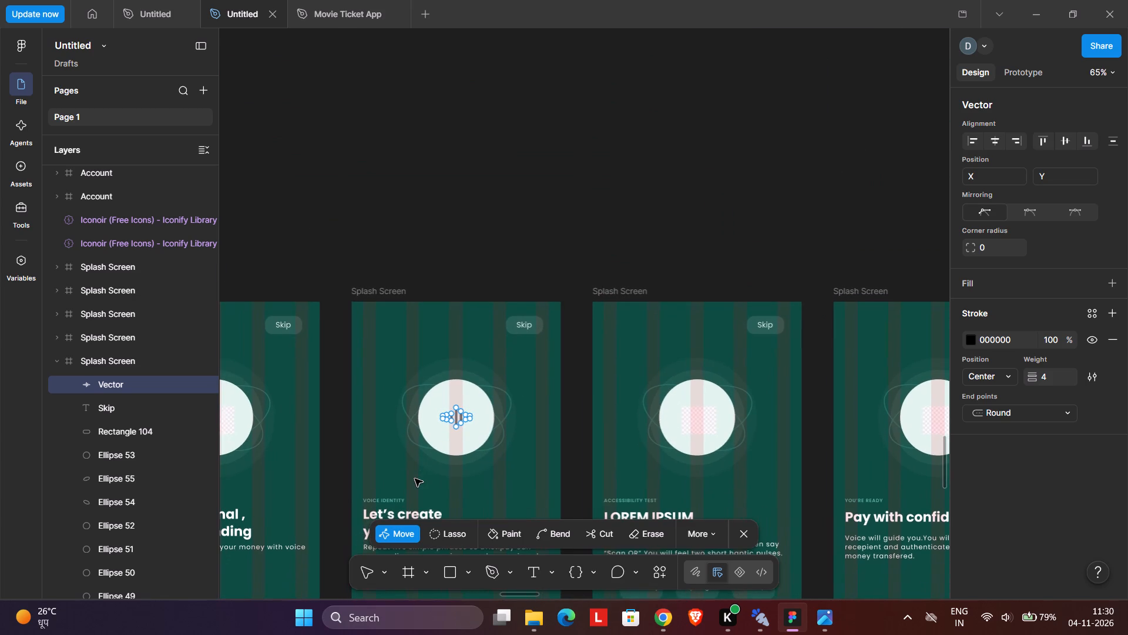
pyautogui.press('Escape')
pyautogui.click(520, 234)
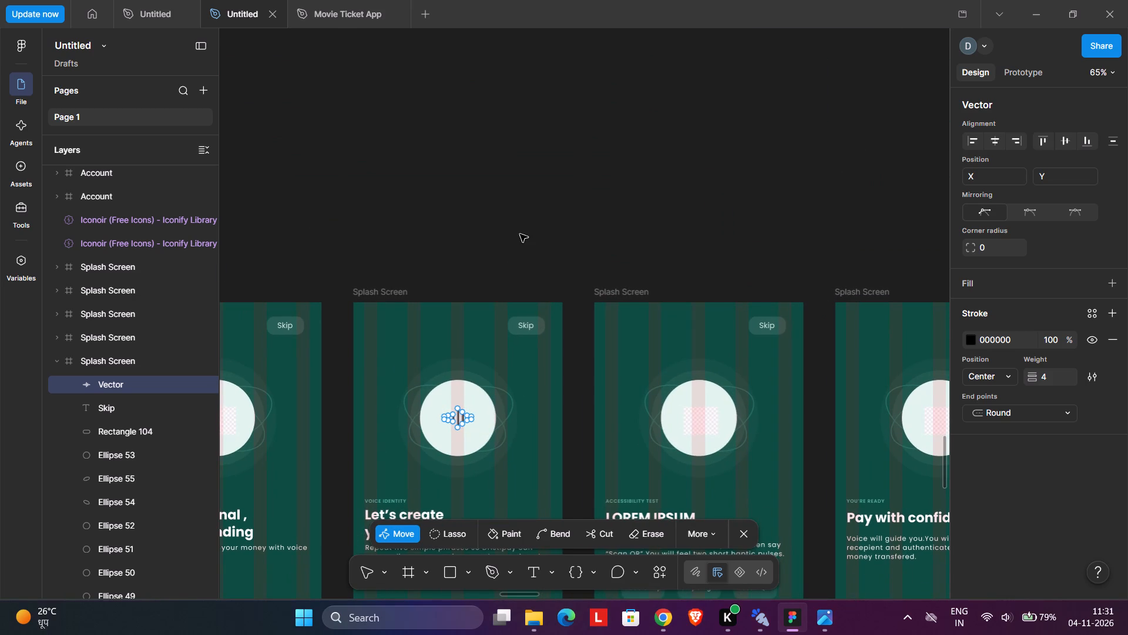
pyautogui.doubleClick(520, 234)
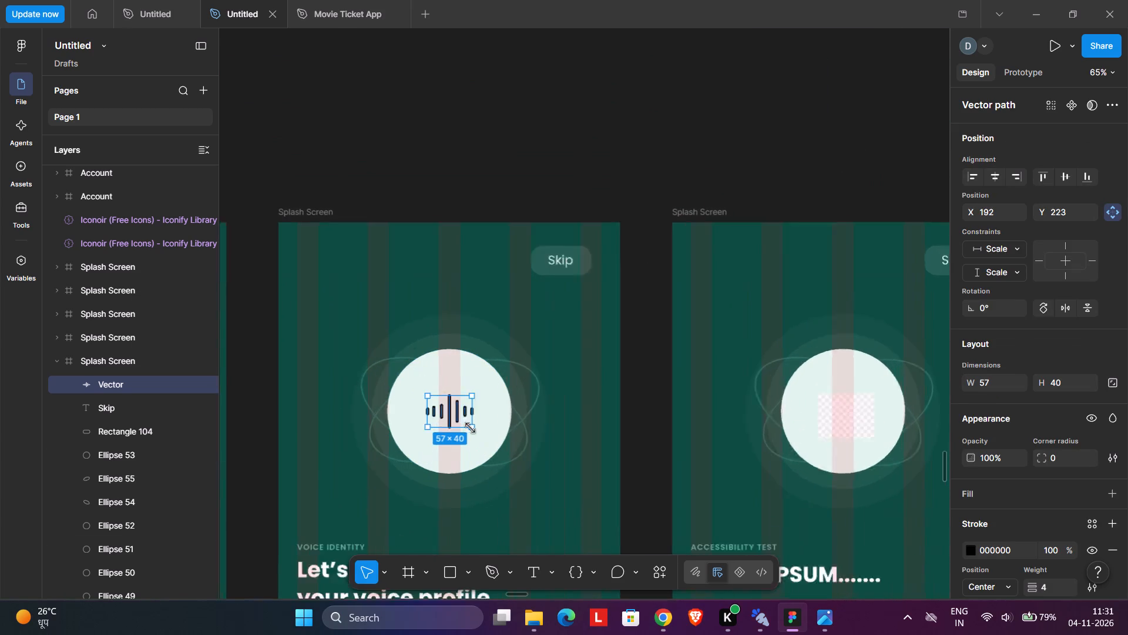
# Recolour the sound-wave vector's stroke to 0E4D42 by sampling the frame's dark green background.
pyautogui.hscroll(3, 470, 428)
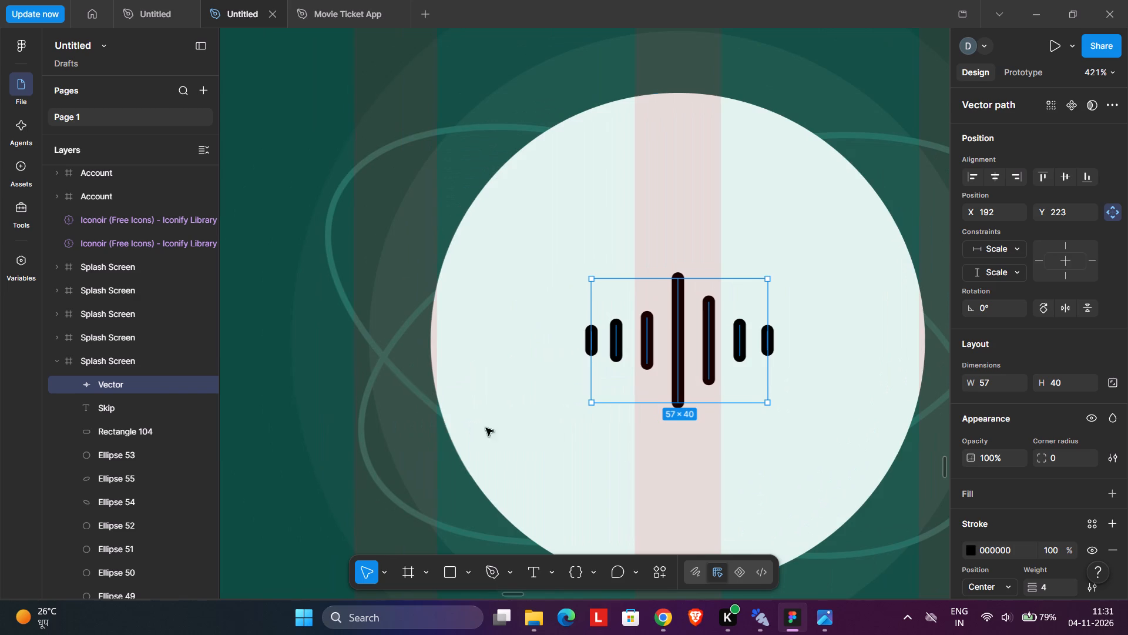
pyautogui.click(971, 553)
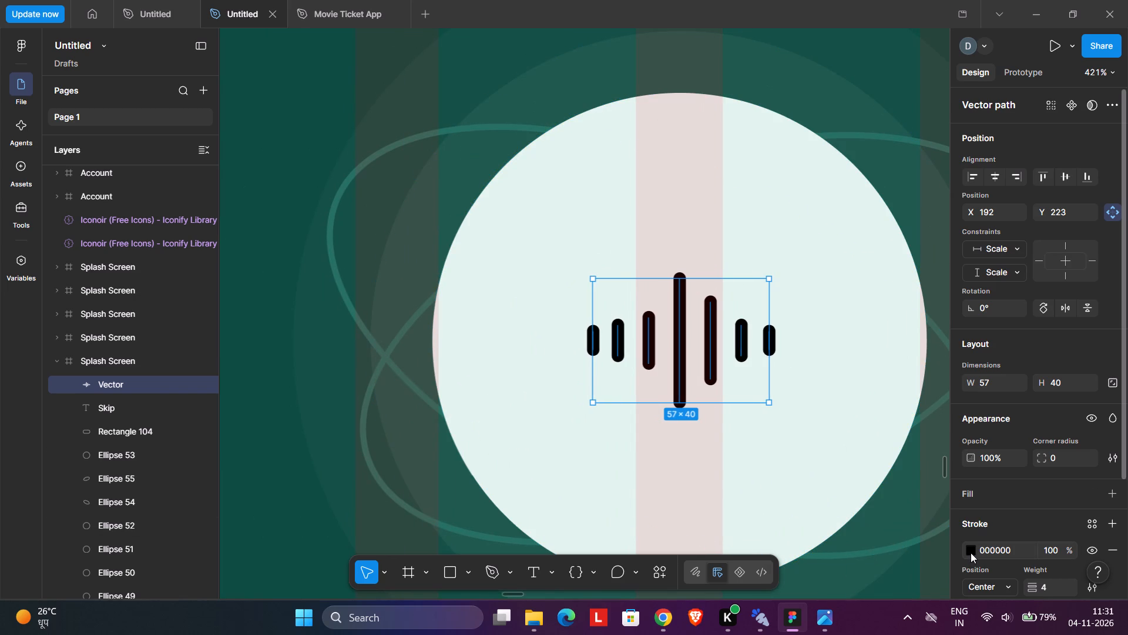
pyautogui.press('i')
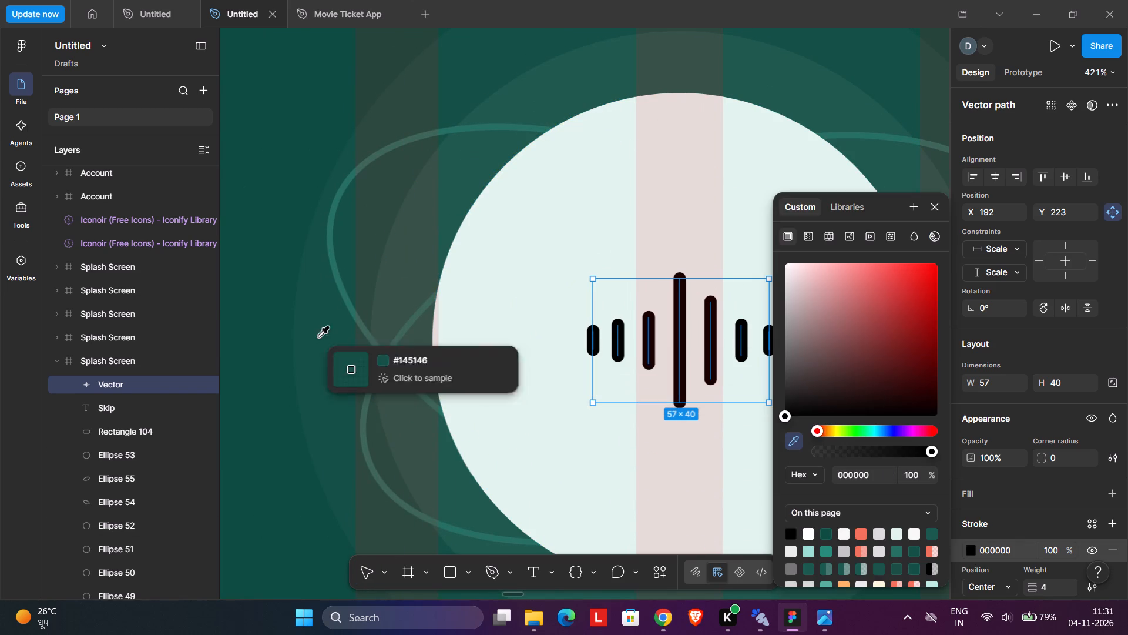
pyautogui.click(221, 308)
pyautogui.click(250, 306)
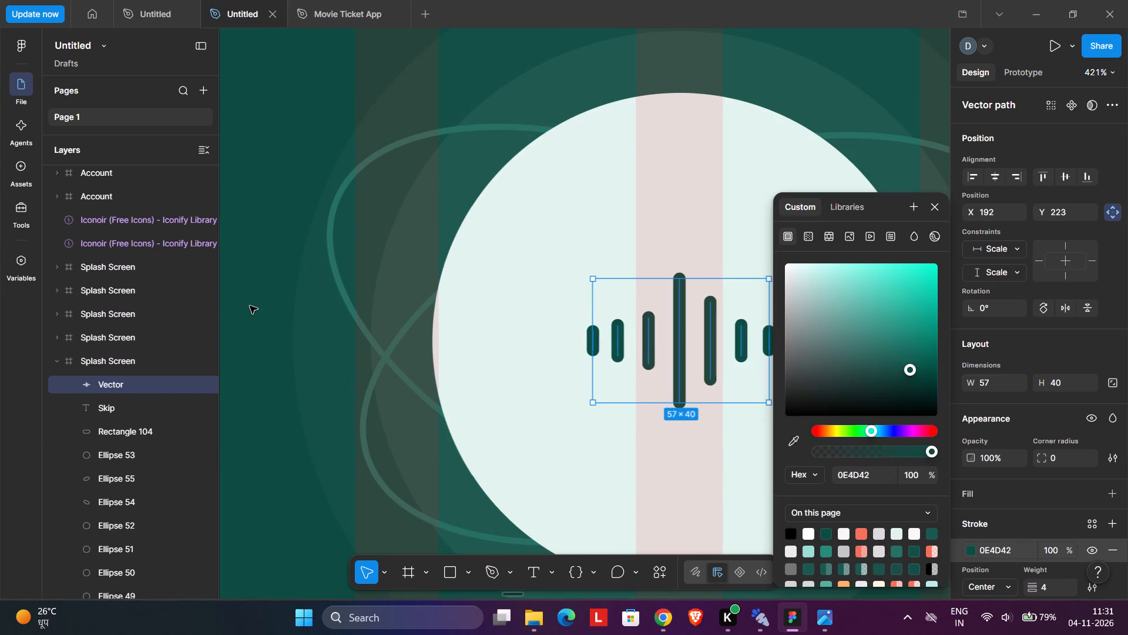
pyautogui.click(351, 66)
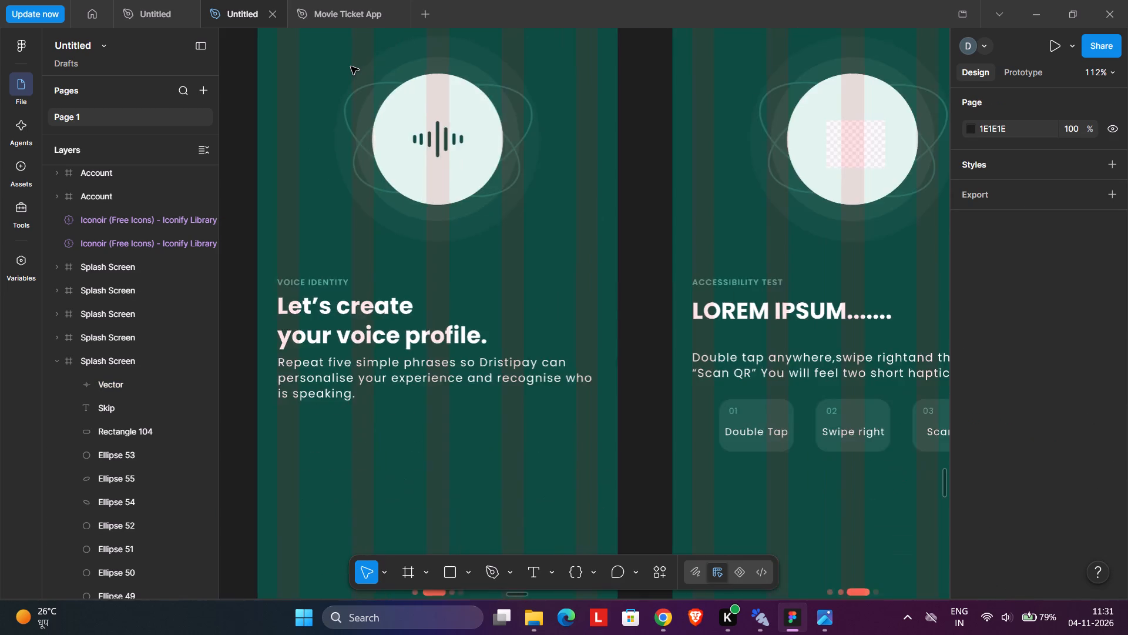
# Examine the recoloured sound-wave icon in its circle and compare it with the neighbouring Splash Screen frames.
pyautogui.scroll(1, 351, 66)
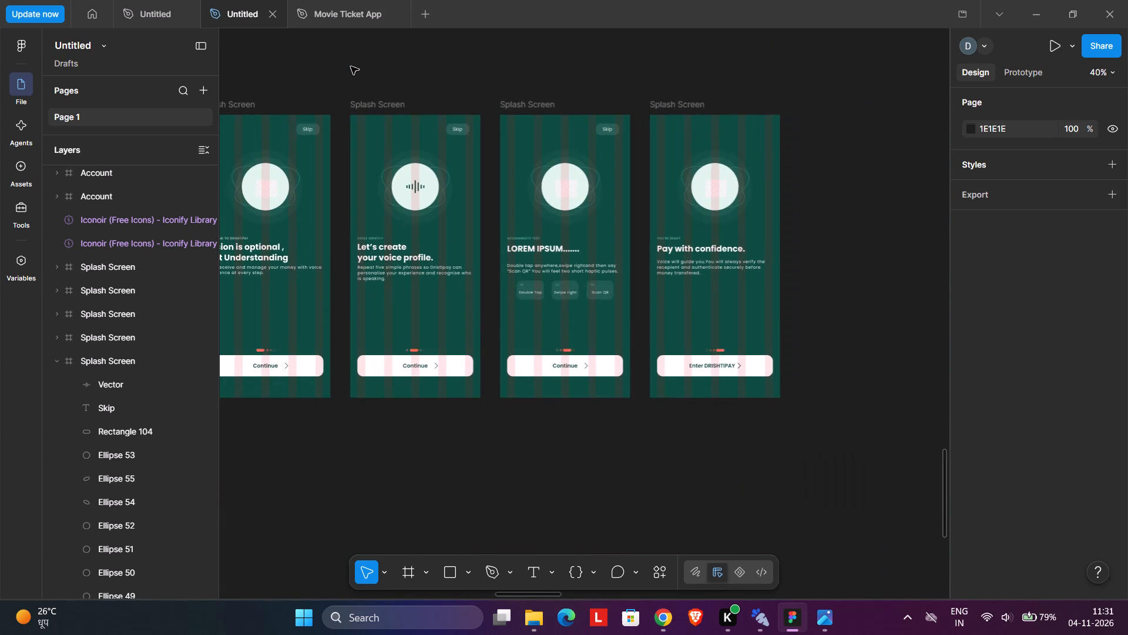
pyautogui.hscroll(2, 351, 66)
pyautogui.scroll(1, 351, 66)
pyautogui.hscroll(-1, 559, 156)
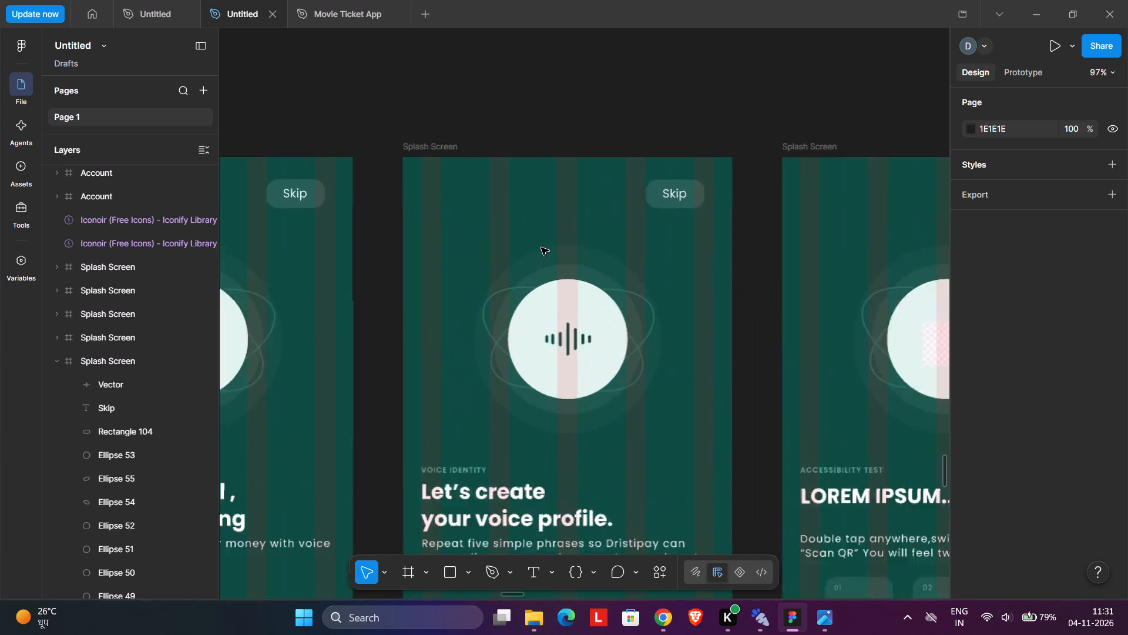
pyautogui.scroll(-1, 598, 355)
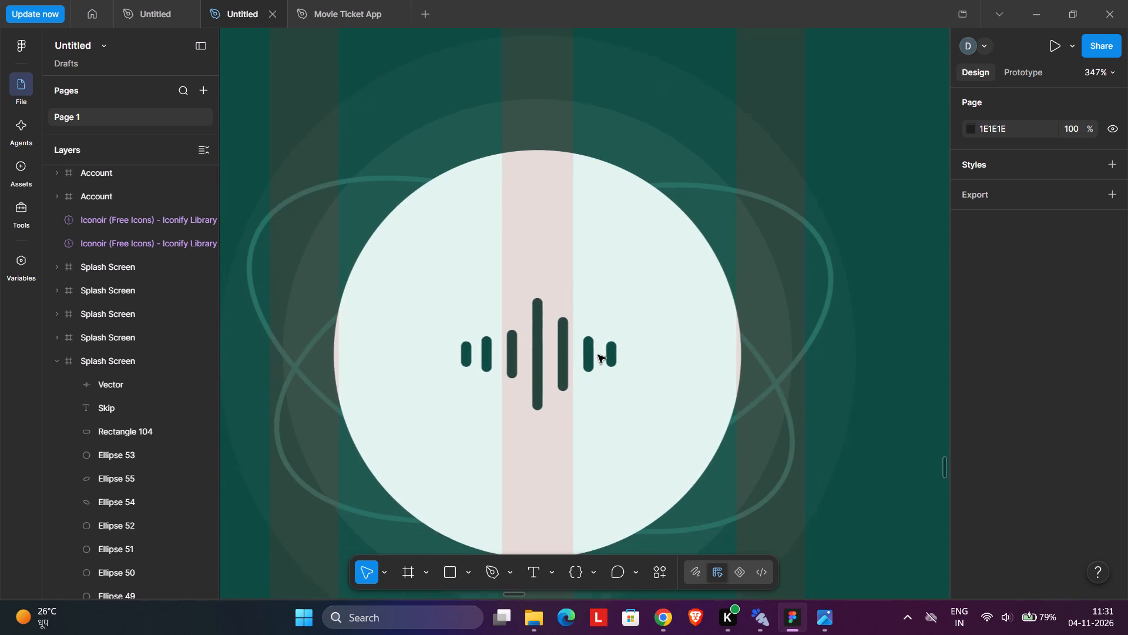
pyautogui.scroll(-1, 598, 355)
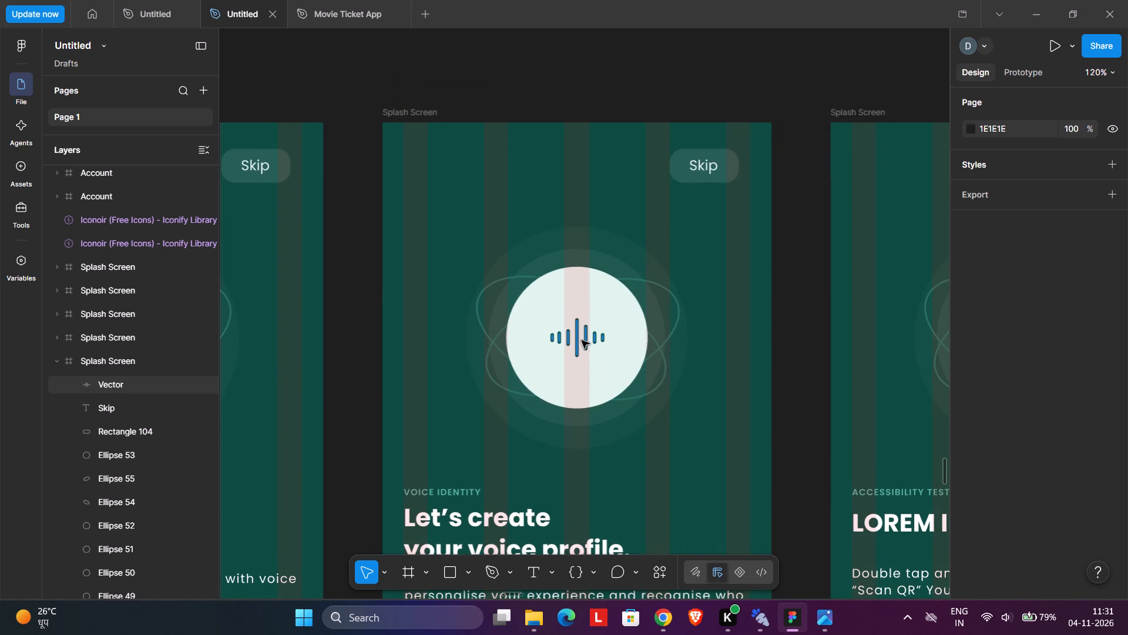
pyautogui.scroll(-1, 639, 330)
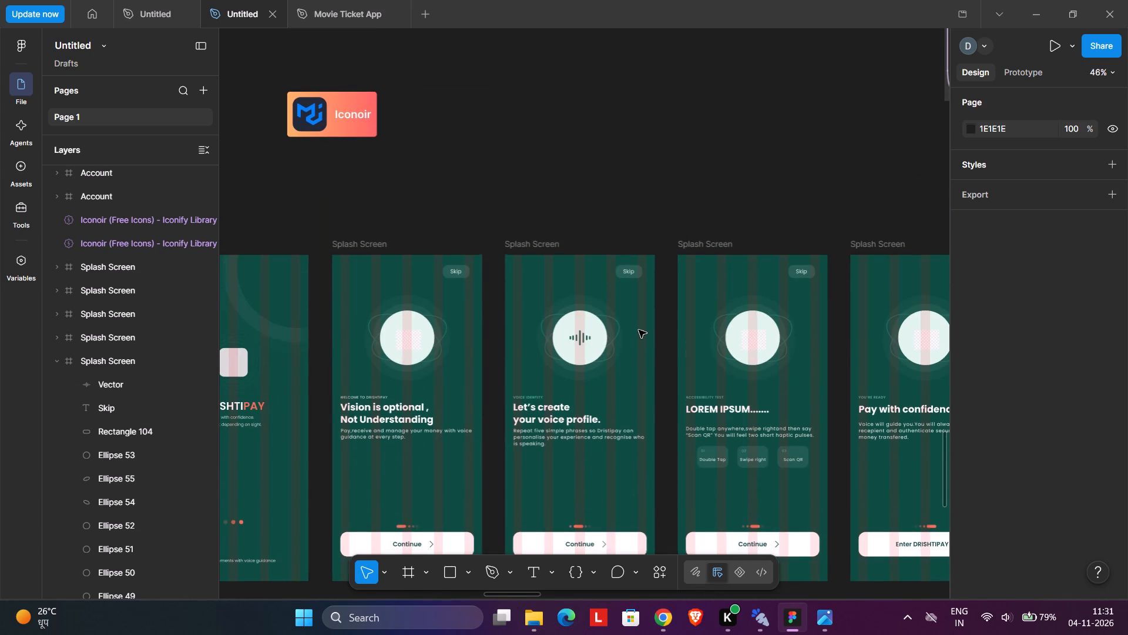
pyautogui.scroll(-1, 639, 330)
pyautogui.hscroll(1, 345, 197)
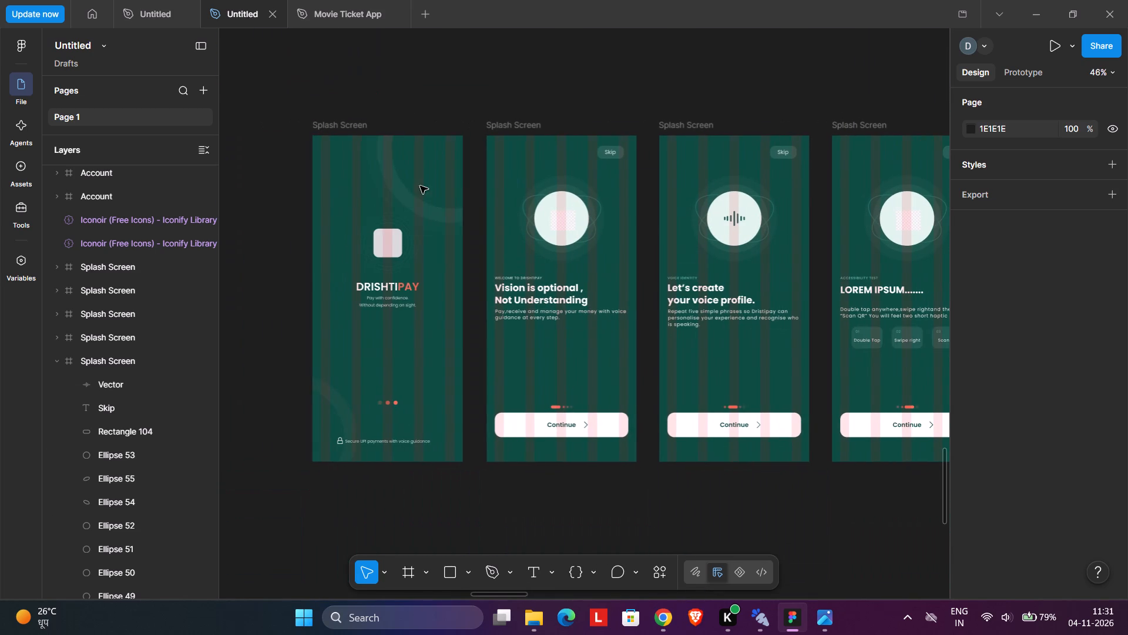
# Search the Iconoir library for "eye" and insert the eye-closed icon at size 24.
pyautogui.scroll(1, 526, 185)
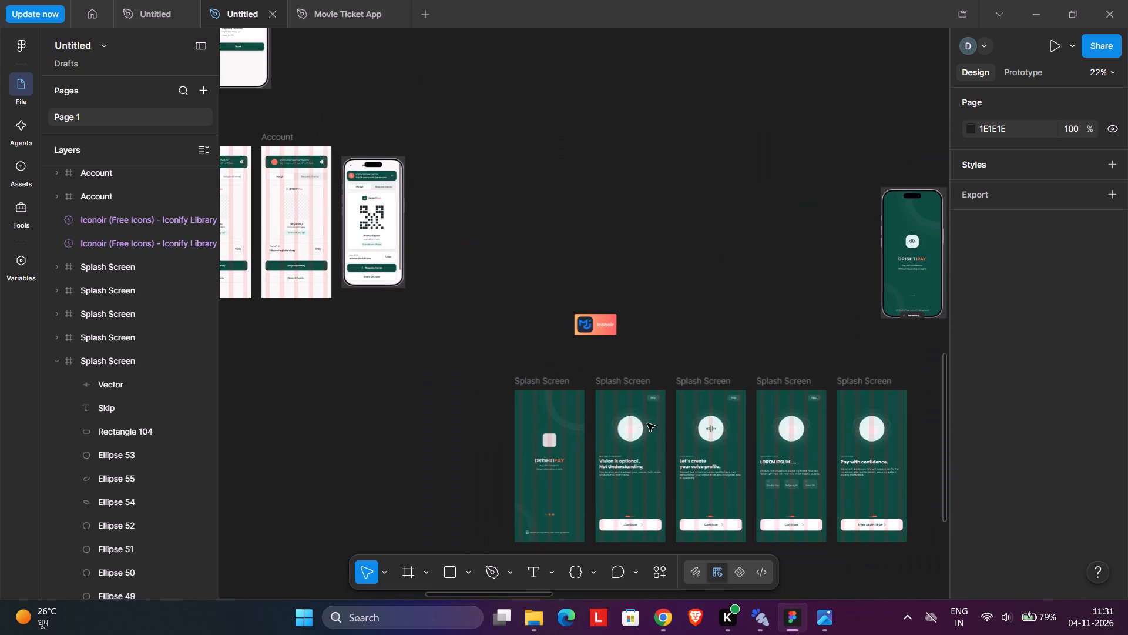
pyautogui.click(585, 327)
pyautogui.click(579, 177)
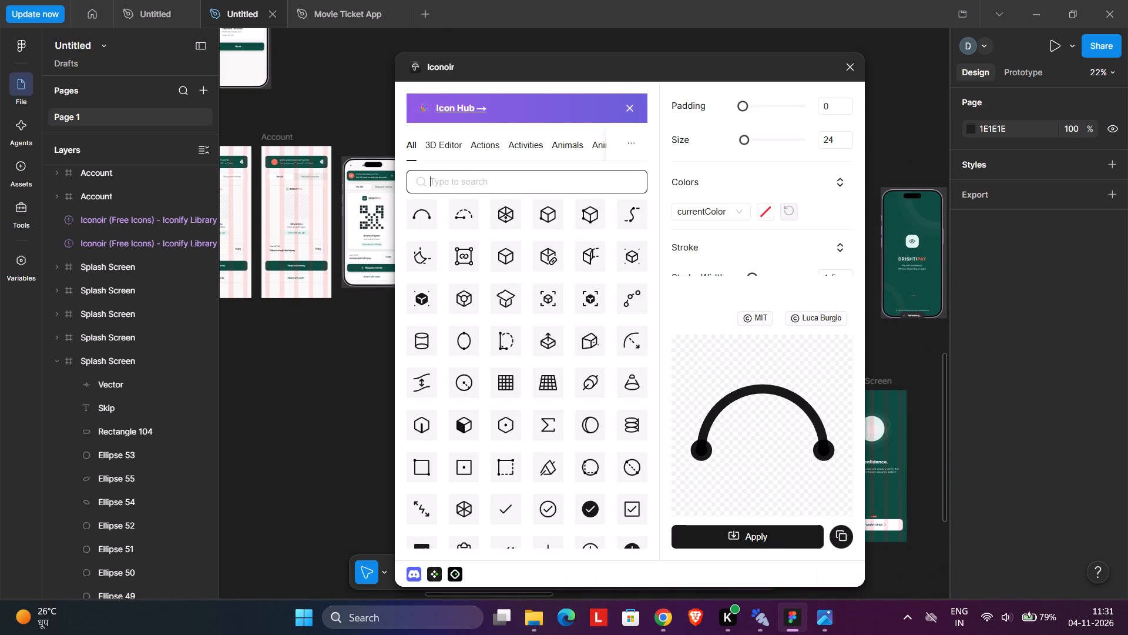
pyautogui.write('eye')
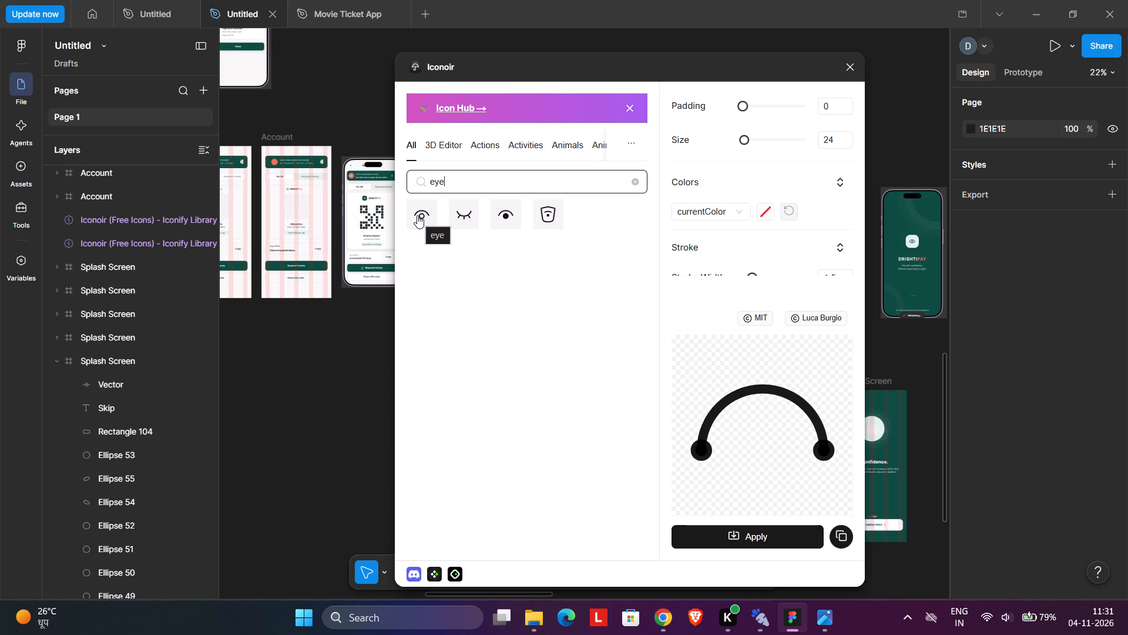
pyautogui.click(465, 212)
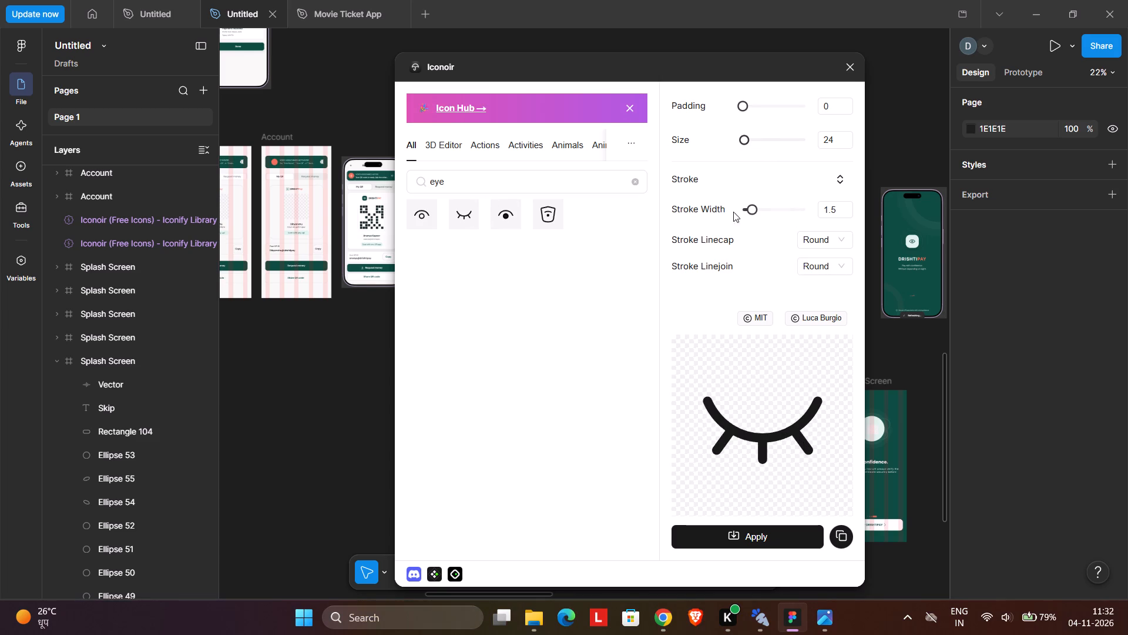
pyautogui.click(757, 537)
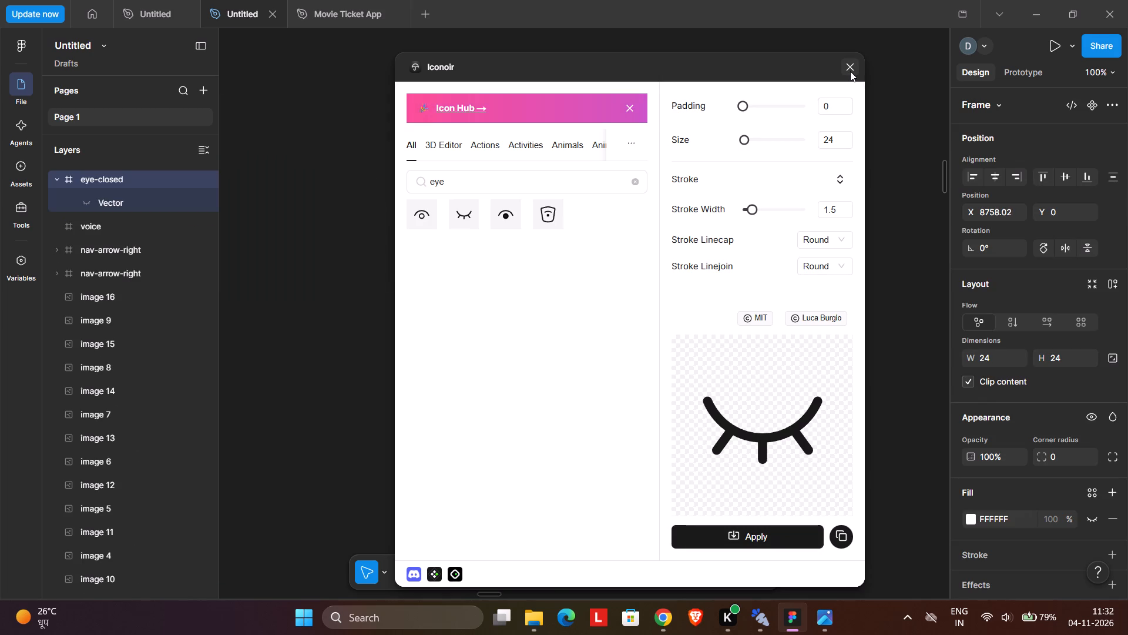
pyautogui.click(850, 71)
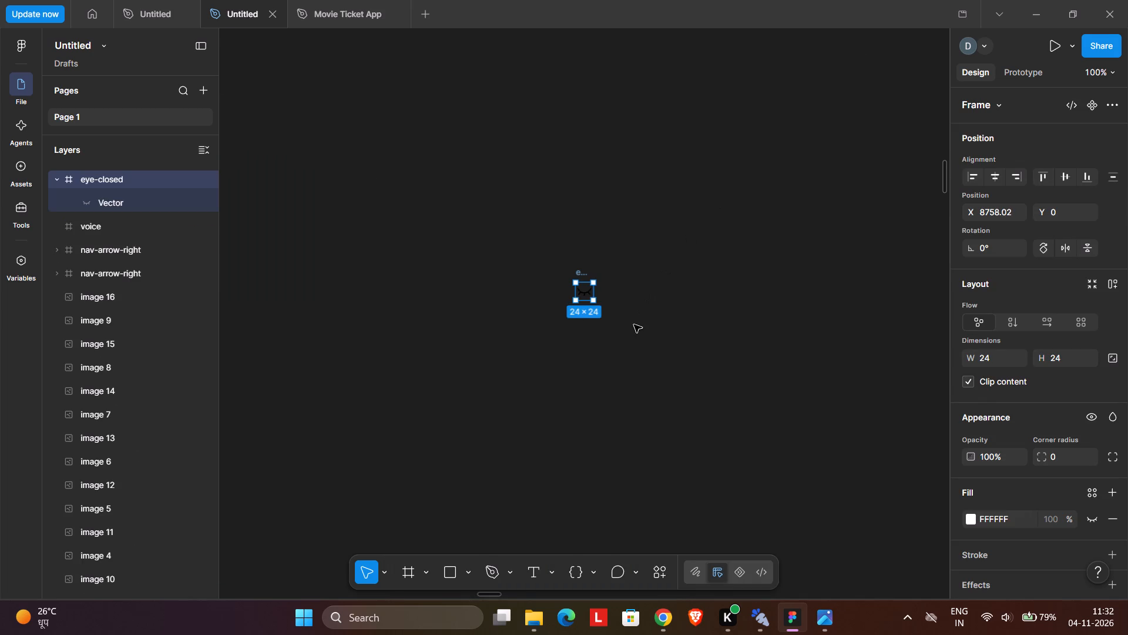
# Cut the eye-closed icon and delete the placeholder image from the circle of the "Vision is optional" Splash Screen frame.
pyautogui.hotkey('ctrl', 'x')
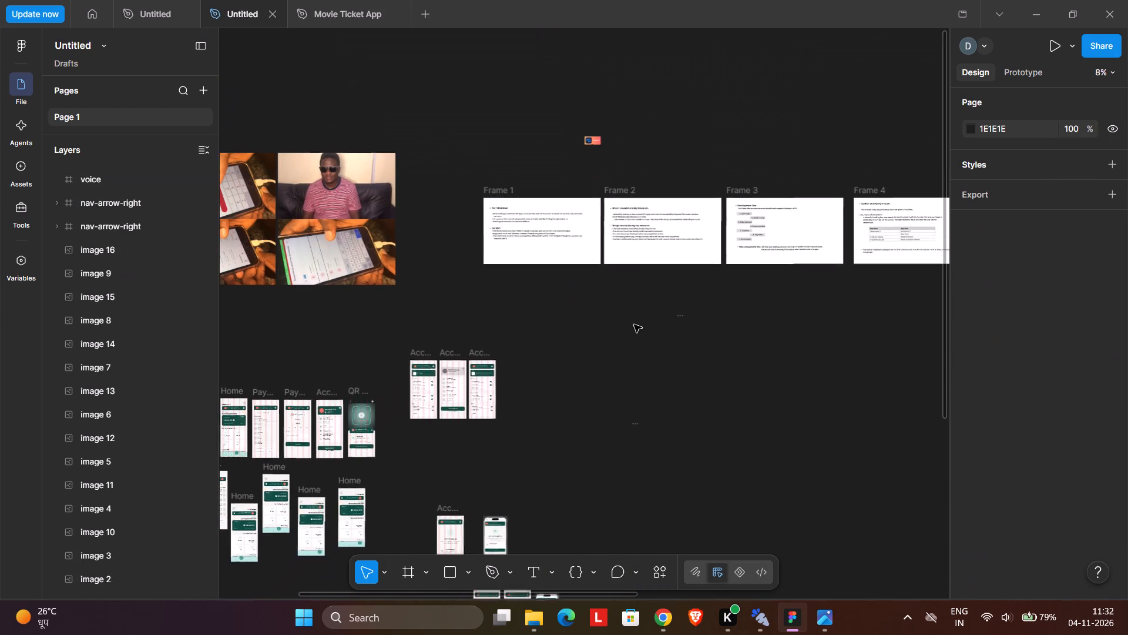
pyautogui.scroll(-7, 634, 325)
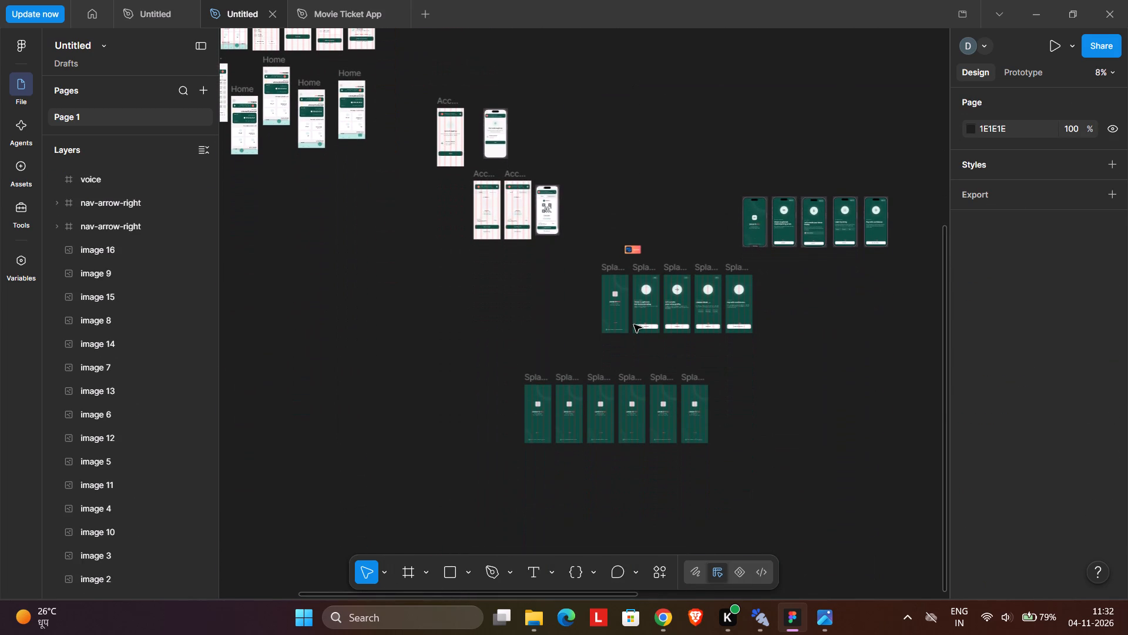
pyautogui.scroll(-1, 634, 325)
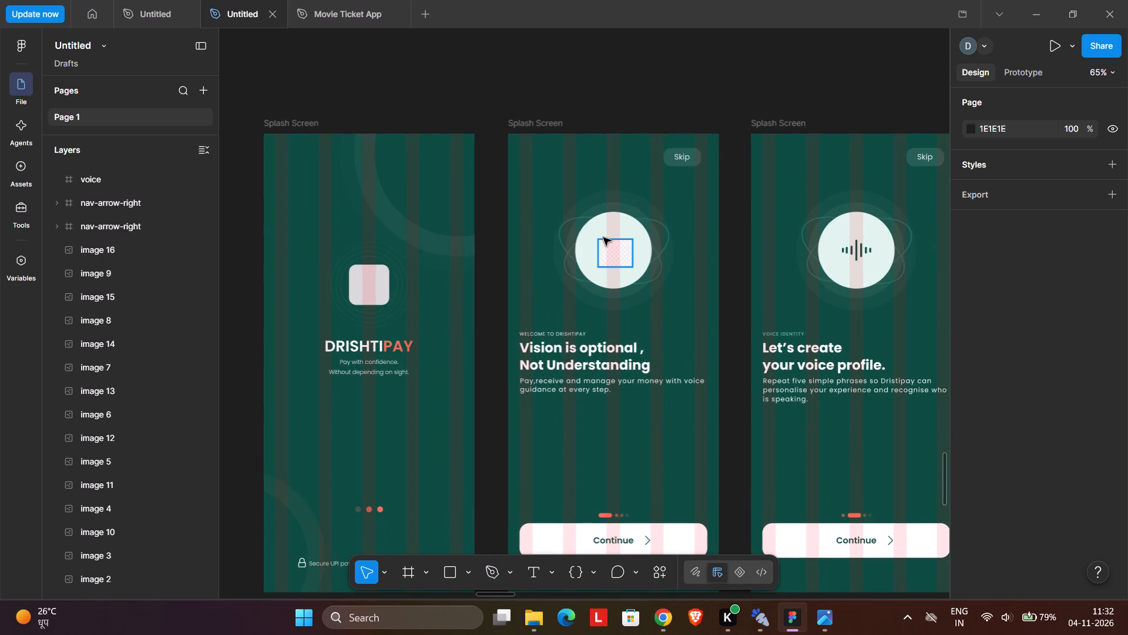
pyautogui.click(617, 270)
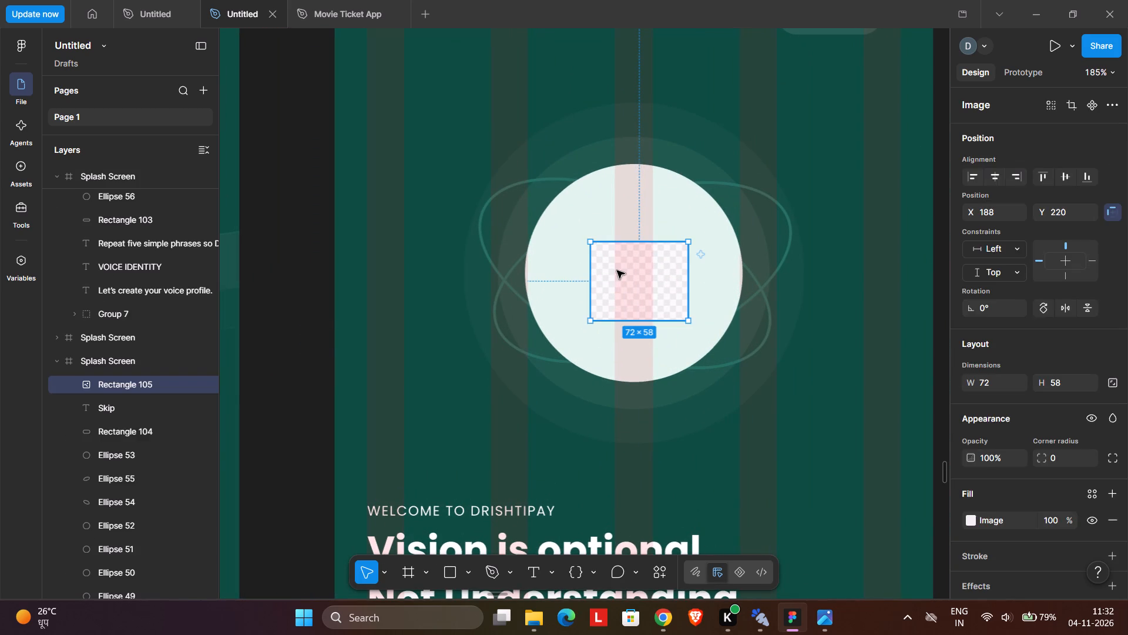
pyautogui.press('Delete')
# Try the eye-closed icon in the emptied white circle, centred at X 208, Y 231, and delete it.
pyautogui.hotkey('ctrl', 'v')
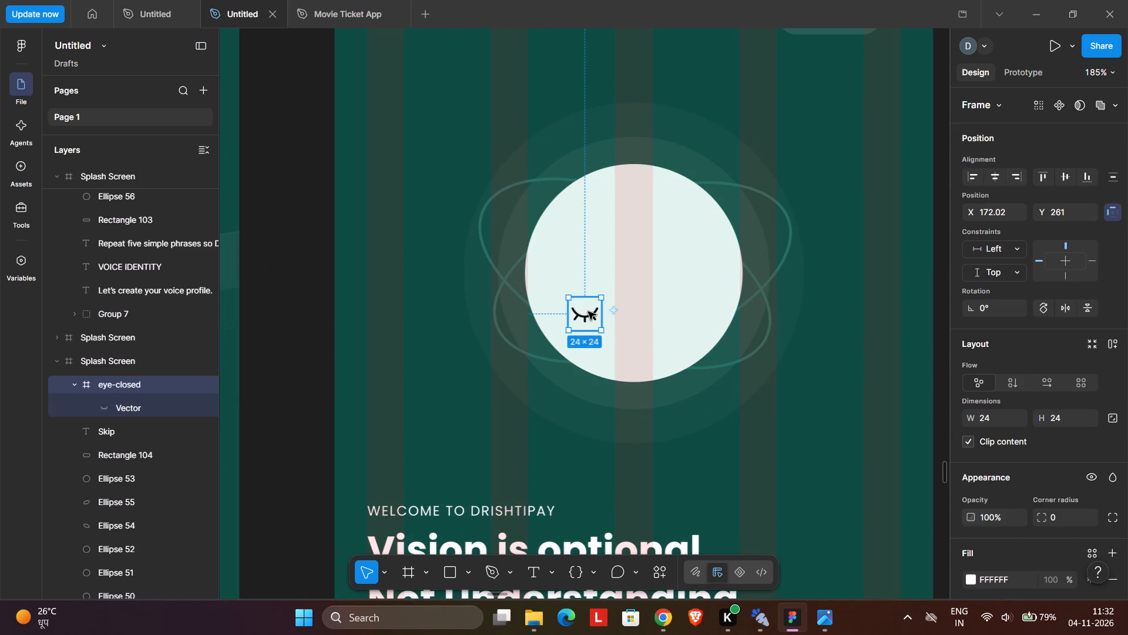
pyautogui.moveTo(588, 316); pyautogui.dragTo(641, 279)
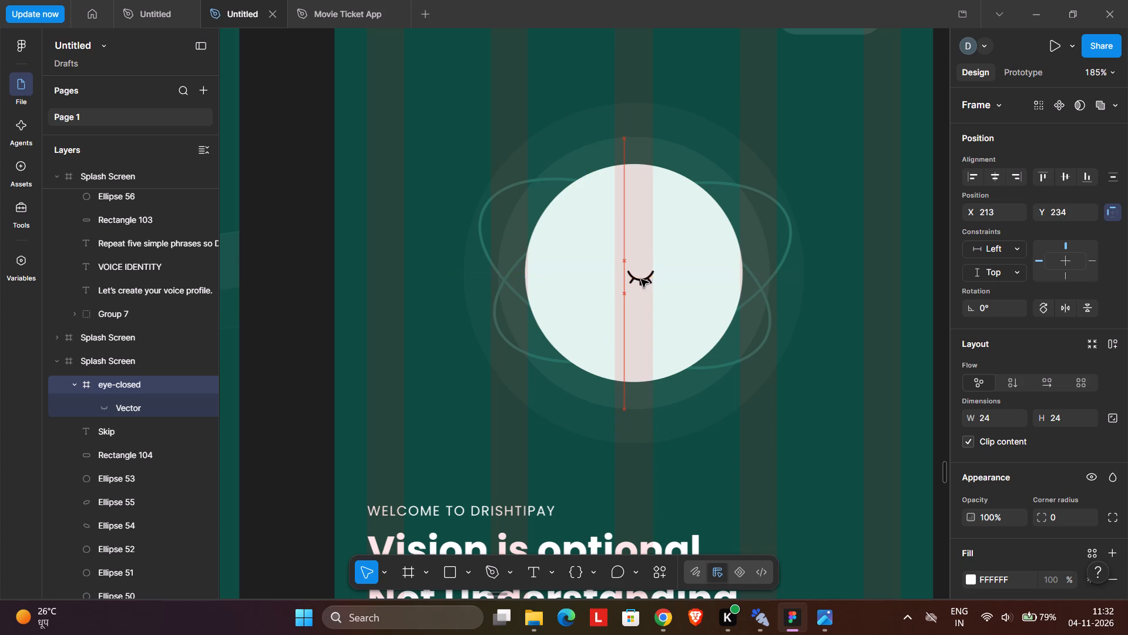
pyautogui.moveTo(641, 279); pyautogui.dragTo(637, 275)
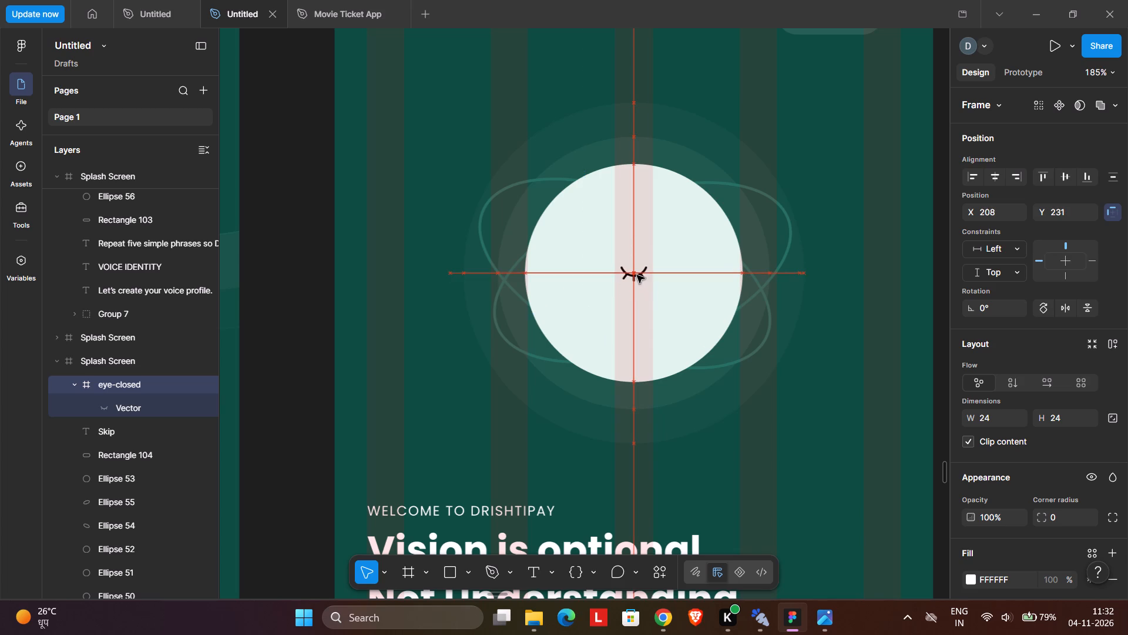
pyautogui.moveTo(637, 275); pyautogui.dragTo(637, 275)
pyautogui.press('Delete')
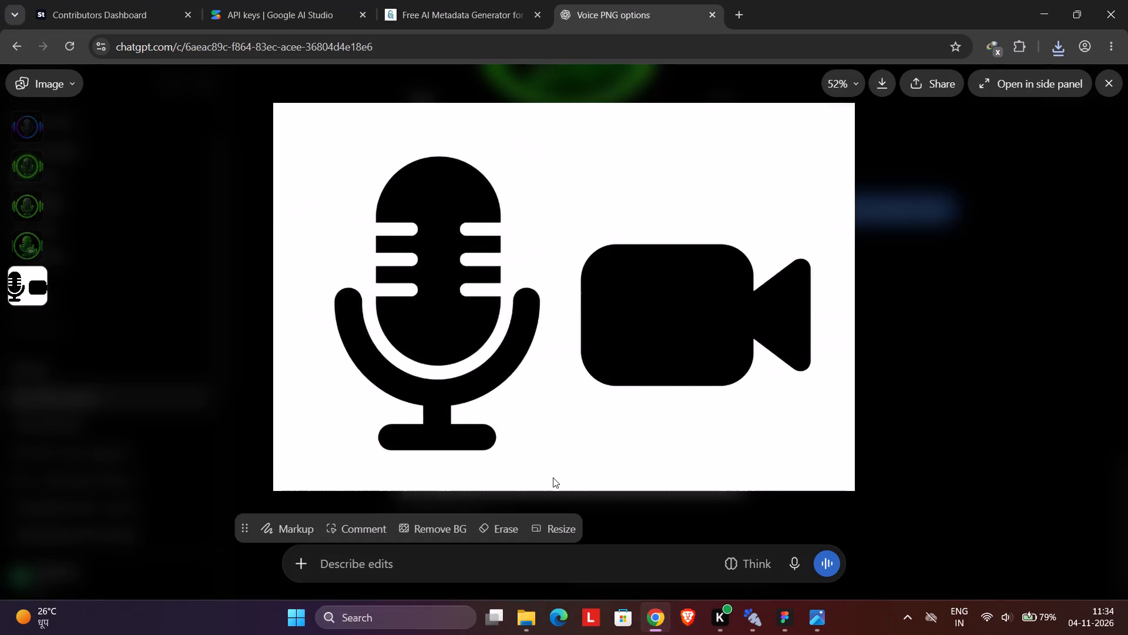
pyautogui.click(791, 619)
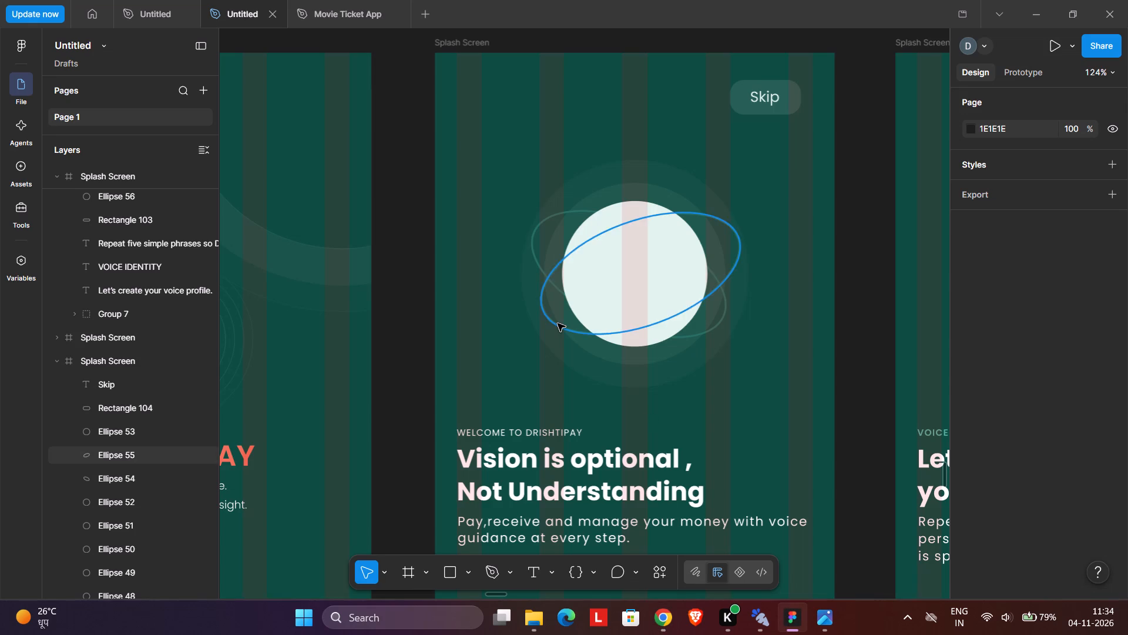
pyautogui.scroll(1, 620, 179)
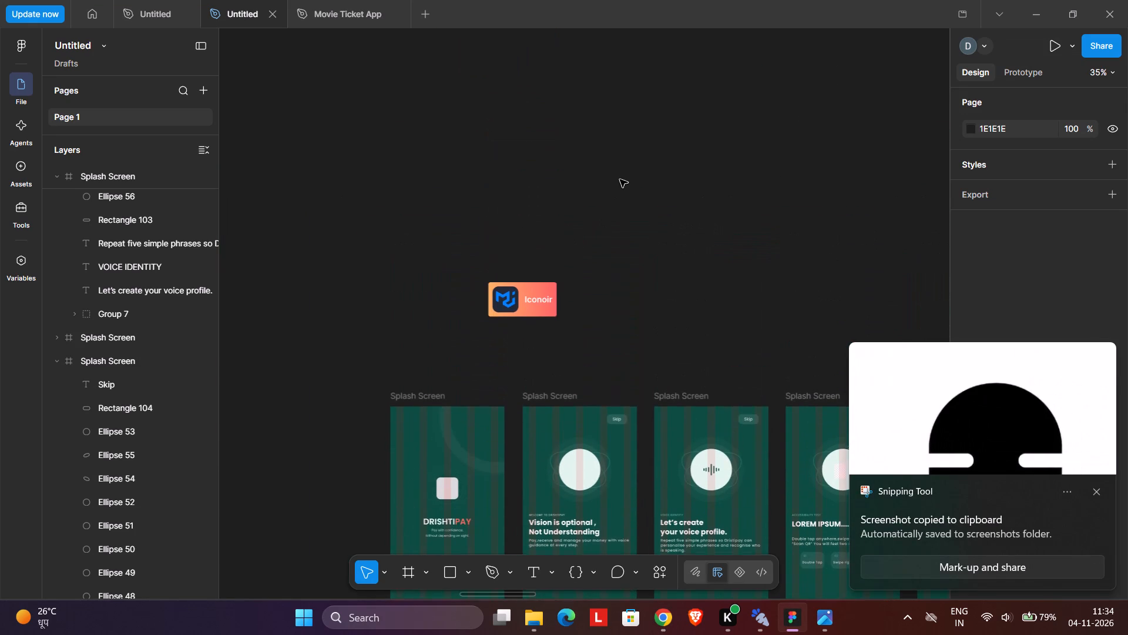
pyautogui.scroll(1, 620, 179)
pyautogui.hotkey('ctrl', 'v')
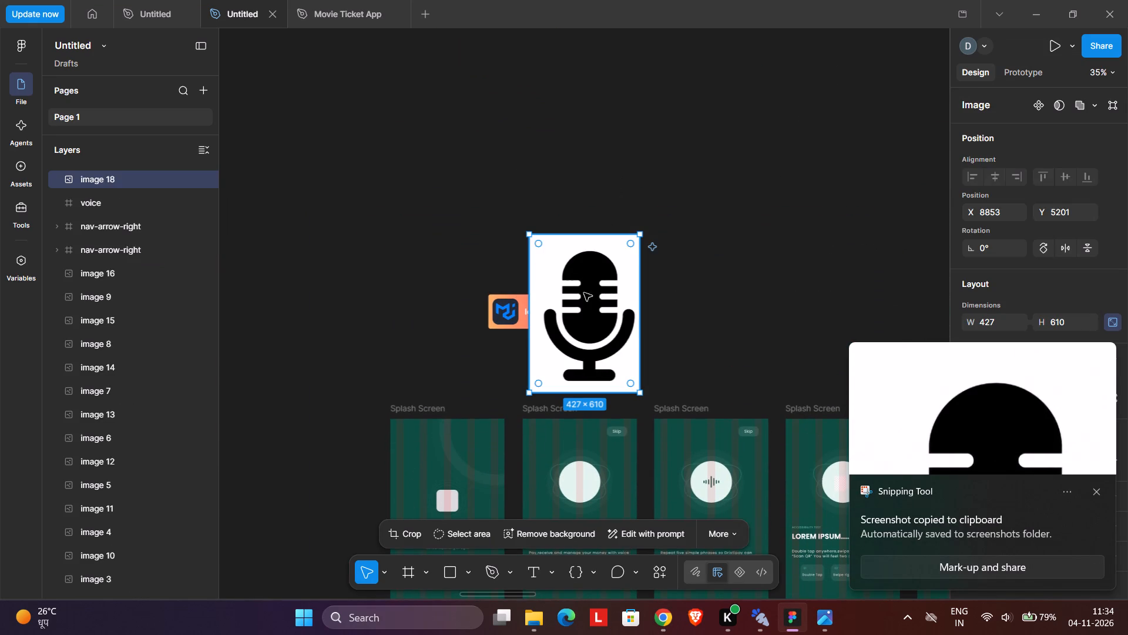
pyautogui.moveTo(583, 298); pyautogui.dragTo(667, 255)
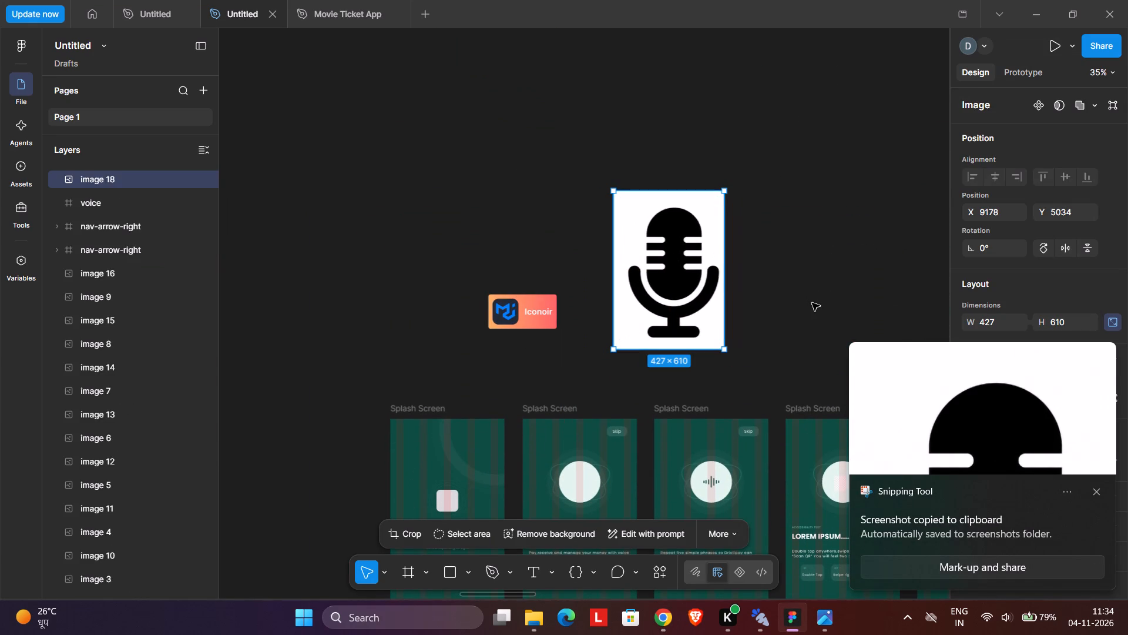
# Snip the video camera half of the ChatGPT image in Chrome and paste it in Figma beside the microphone image.
pyautogui.click(670, 615)
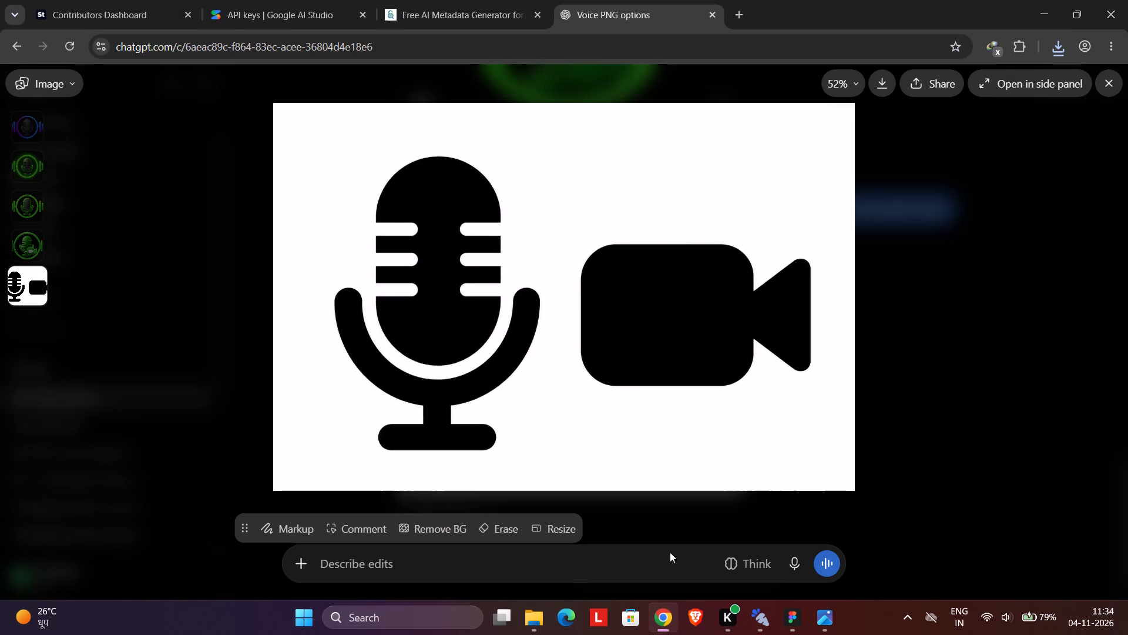
pyautogui.press('Print')
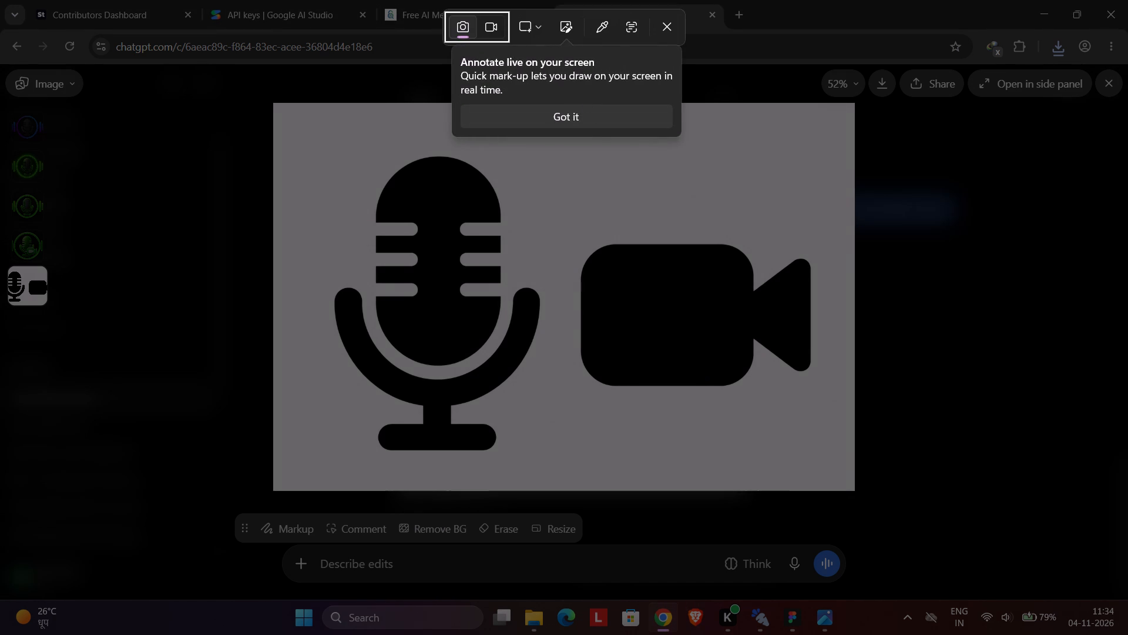
pyautogui.moveTo(562, 460); pyautogui.dragTo(812, 176)
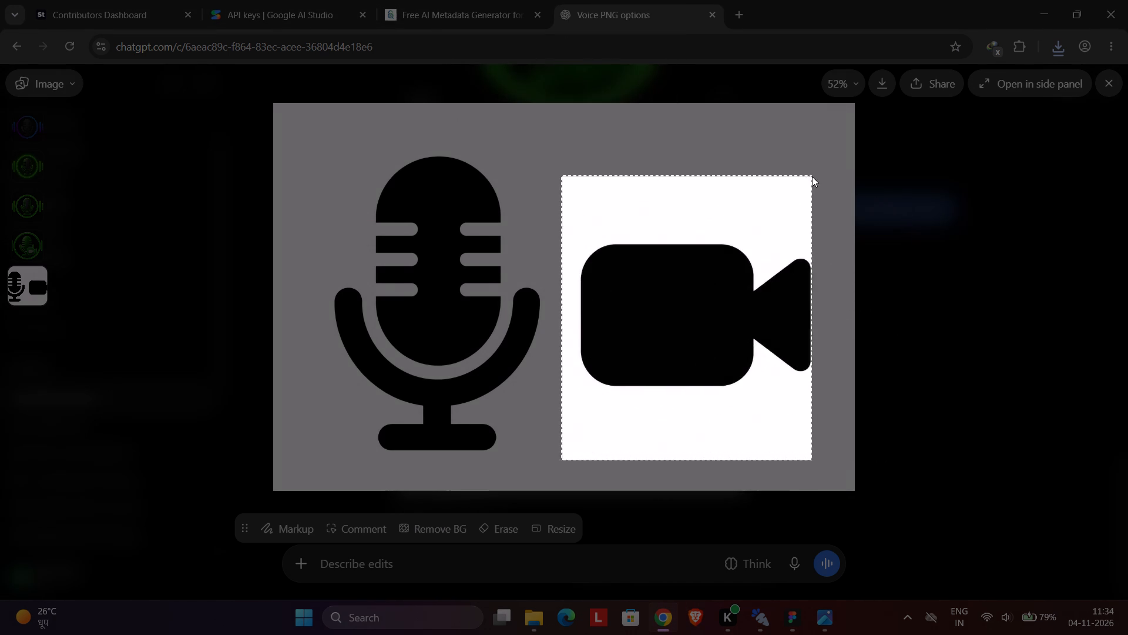
pyautogui.moveTo(812, 176); pyautogui.dragTo(832, 177)
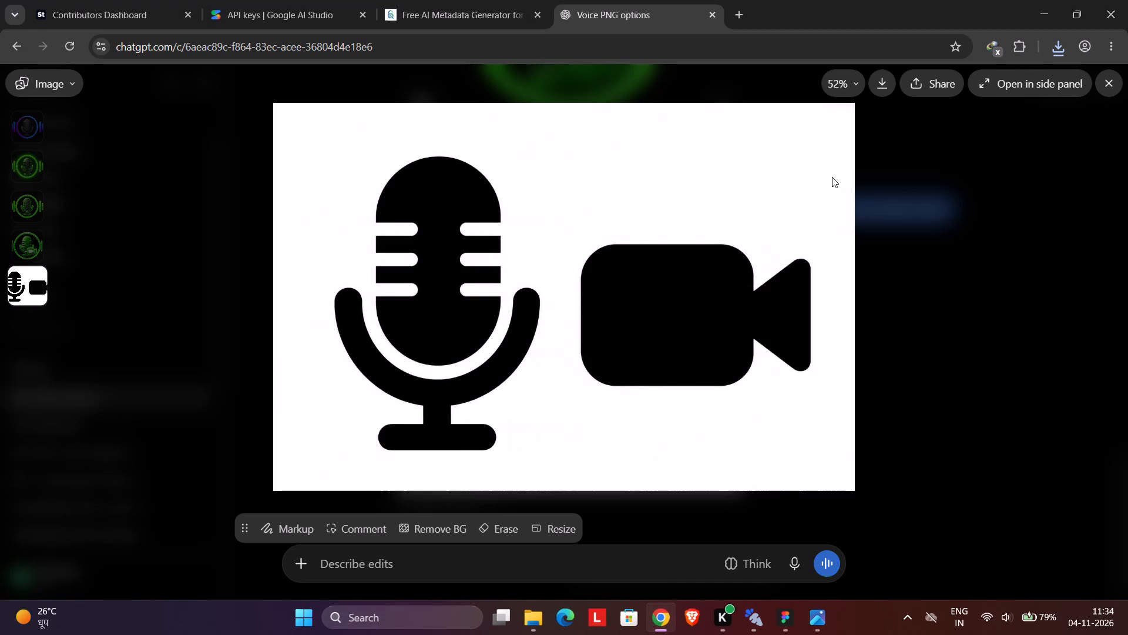
pyautogui.click(795, 627)
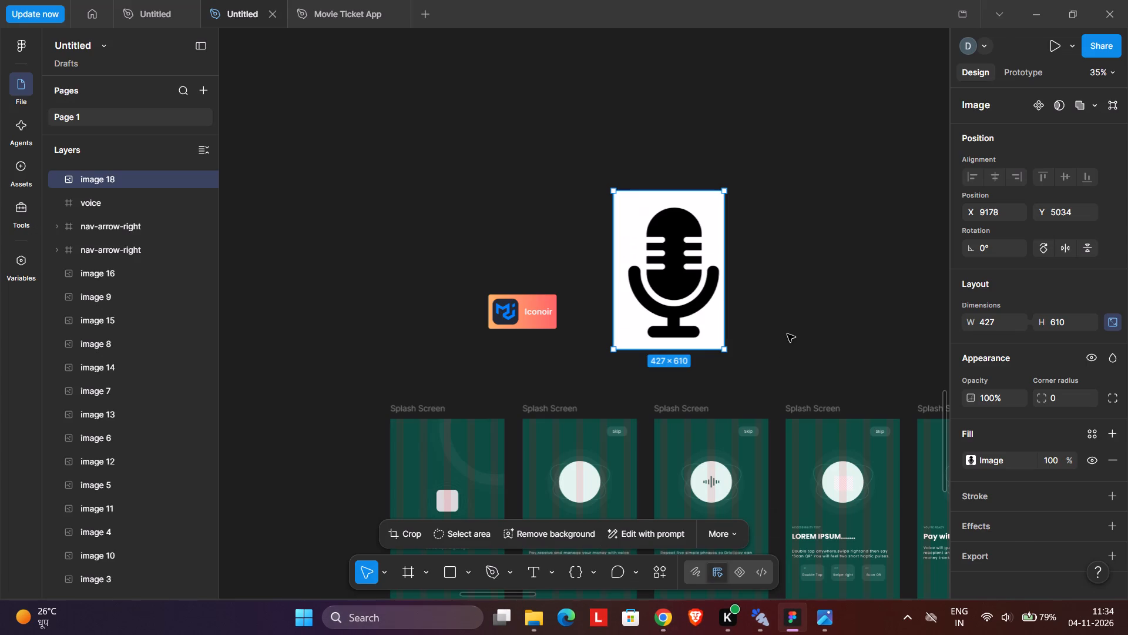
pyautogui.click(787, 334)
pyautogui.hotkey('ctrl', 'v')
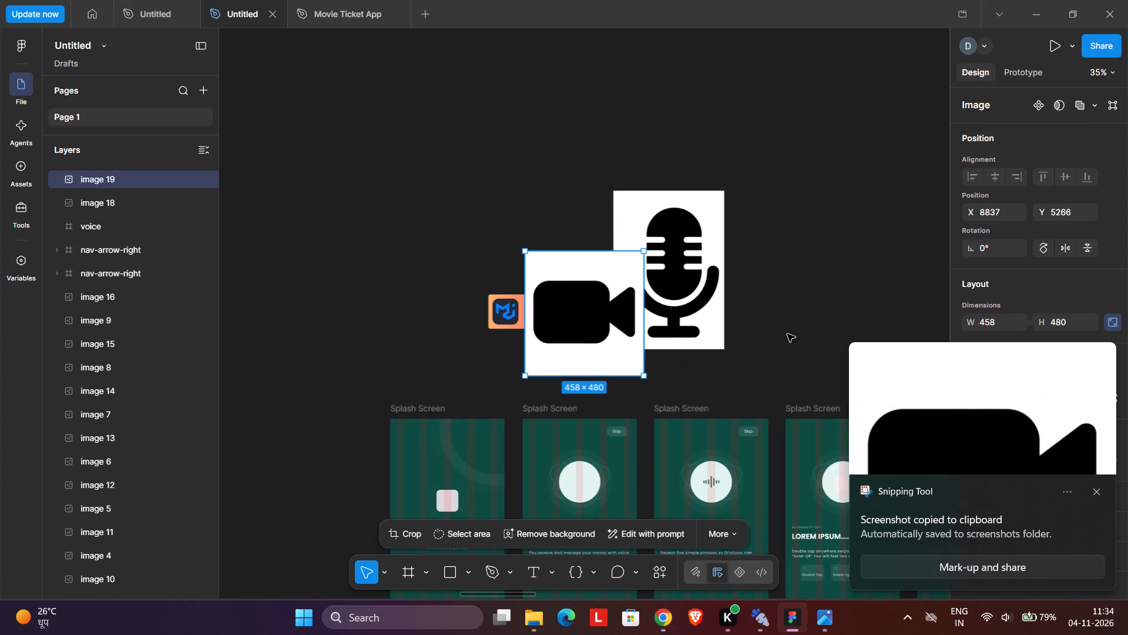
pyautogui.moveTo(583, 324); pyautogui.dragTo(850, 290)
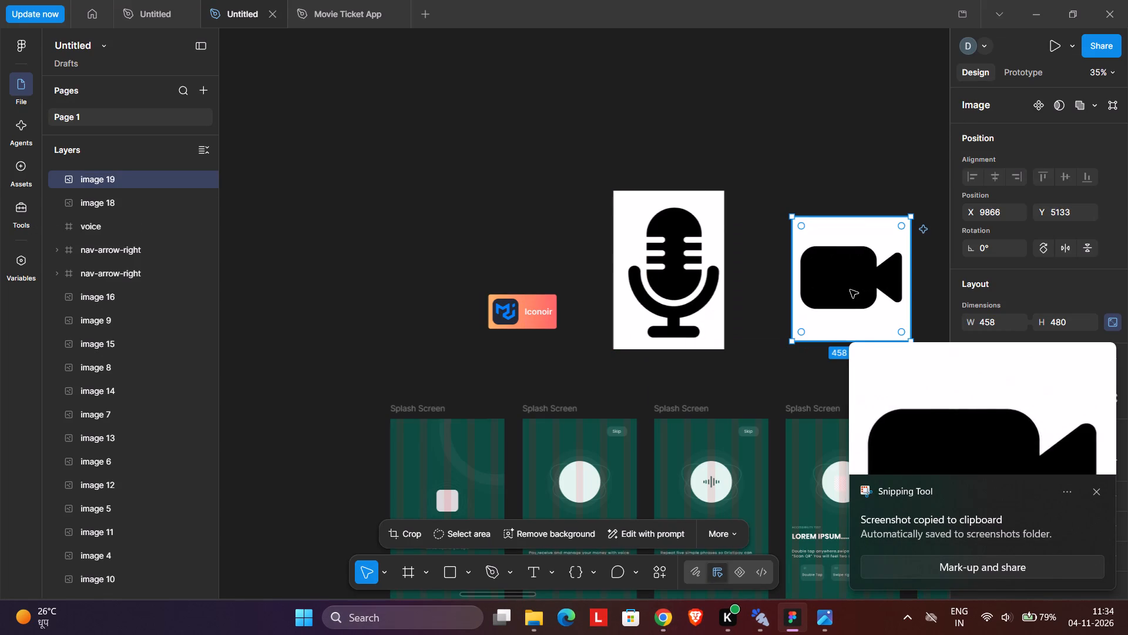
# Remove the background from the pasted video camera image and from the microphone image.
pyautogui.click(668, 569)
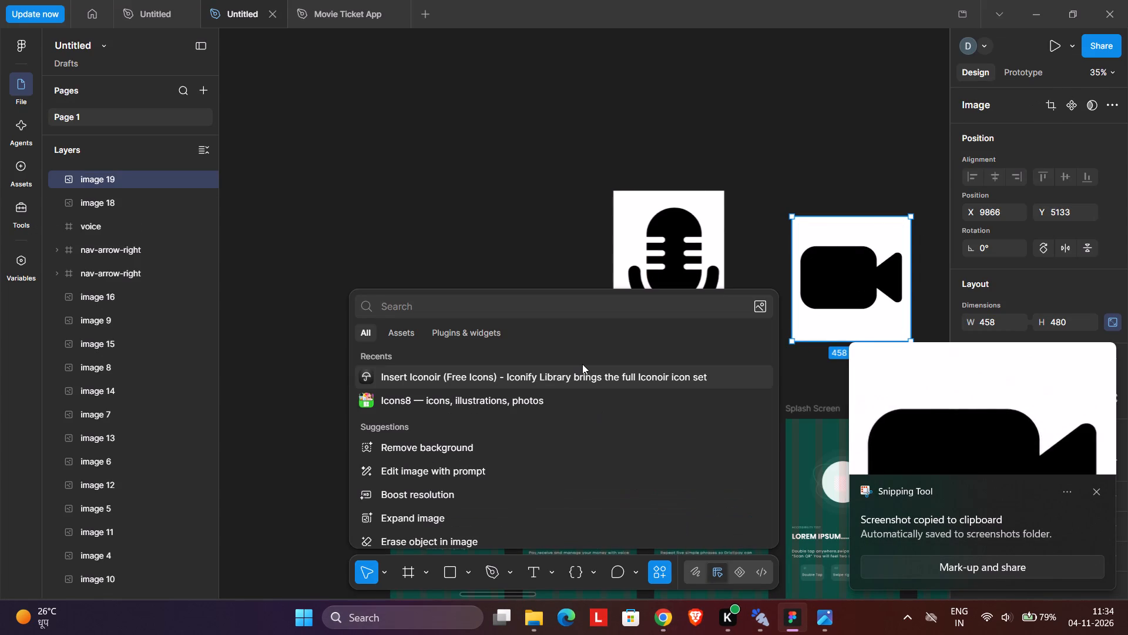
pyautogui.write('bg')
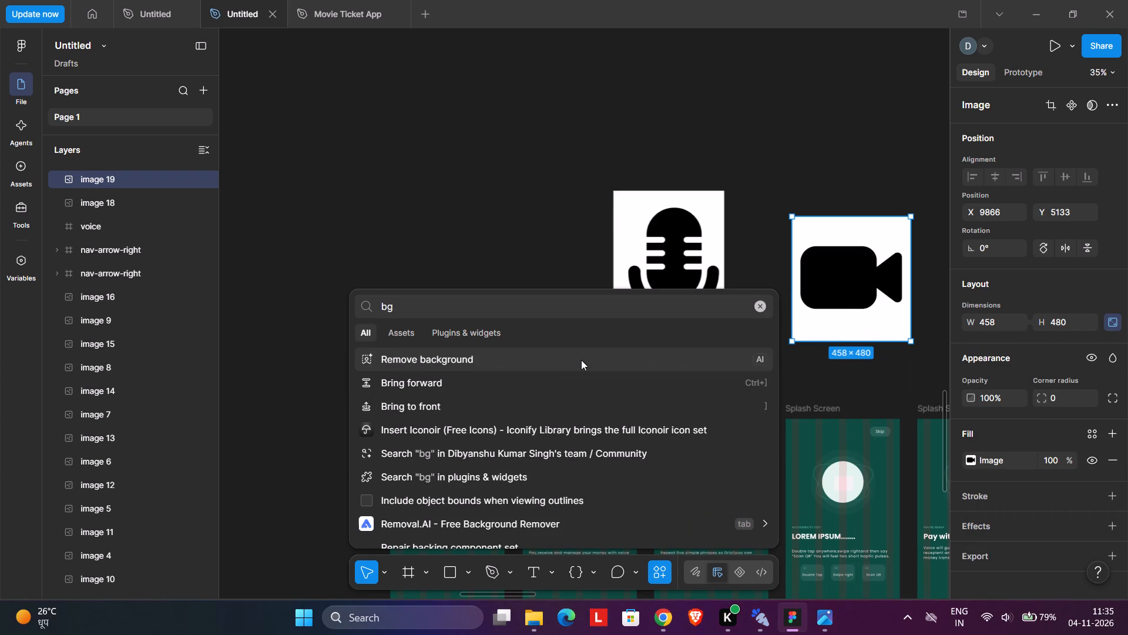
pyautogui.click(581, 360)
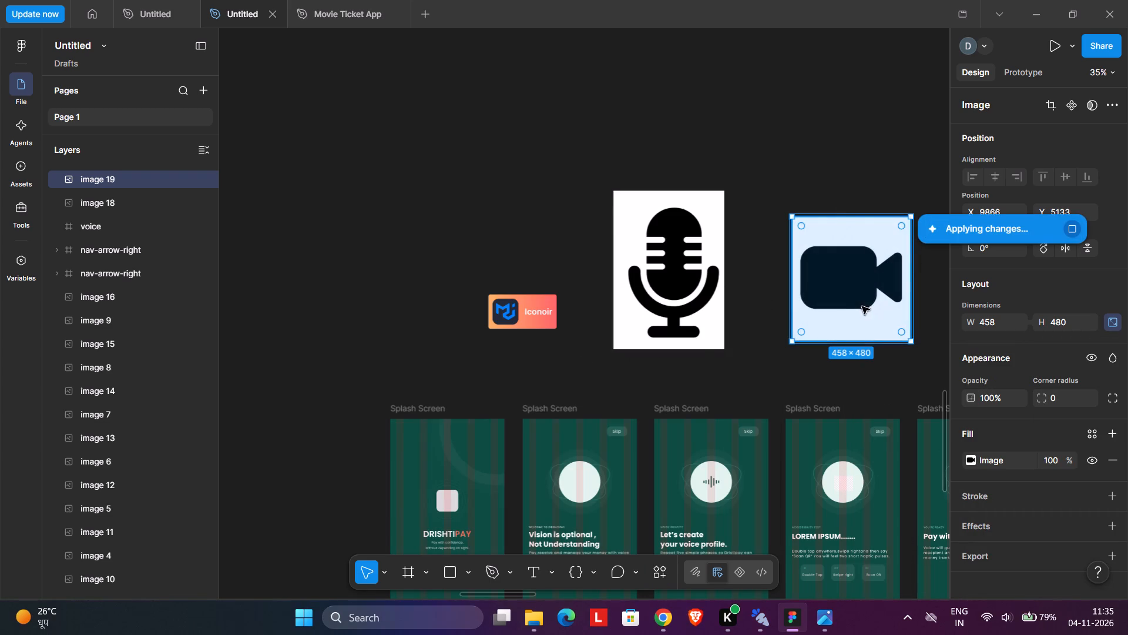
pyautogui.click(686, 297)
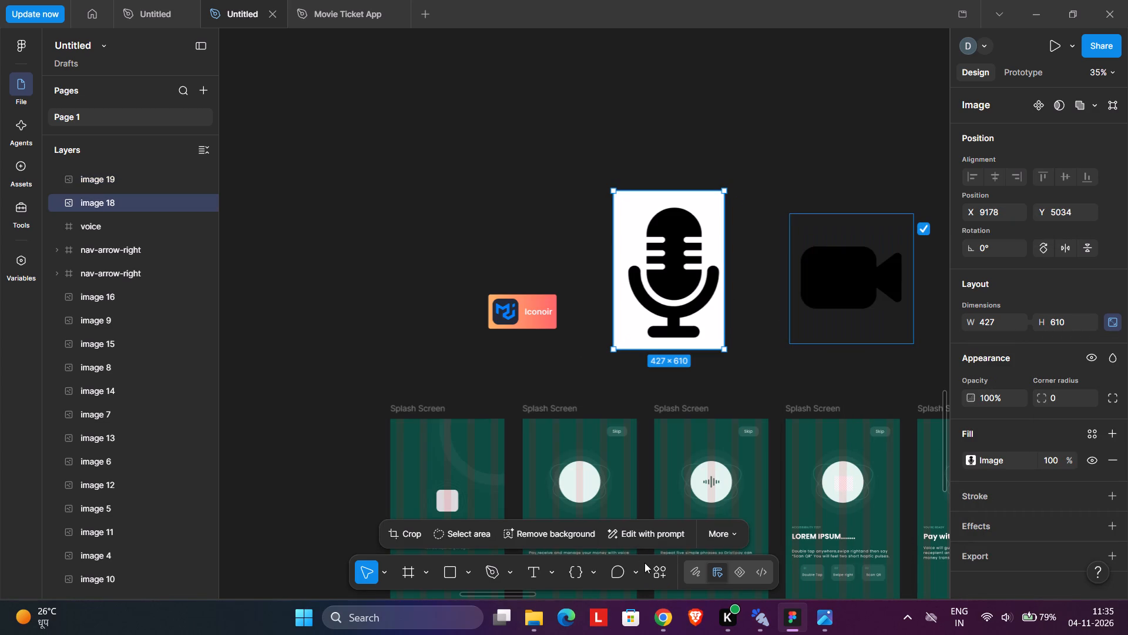
pyautogui.click(653, 571)
pyautogui.write('bg')
pyautogui.click(526, 359)
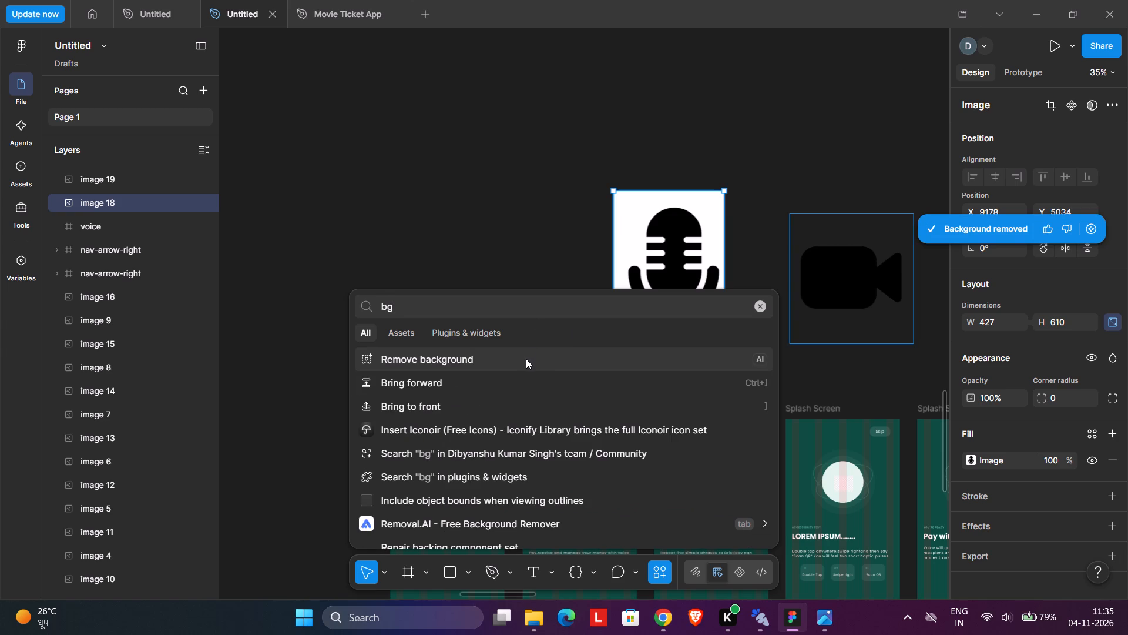
# Scale the microphone image to about 79 × 113 and place it over the "Let's create your voice profile" frame's circle, about X 196, Y 230.
pyautogui.hscroll(-1, 670, 319)
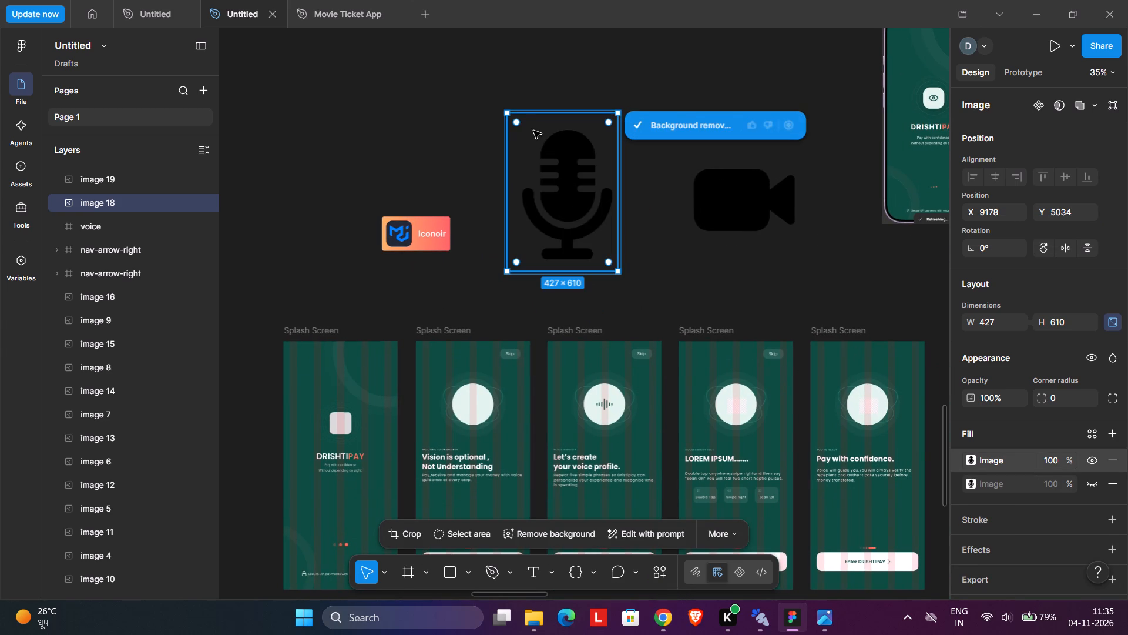
pyautogui.keyDown('shift'); pyautogui.moveTo(511, 113); pyautogui.dragTo(572, 200); pyautogui.keyUp('shift')
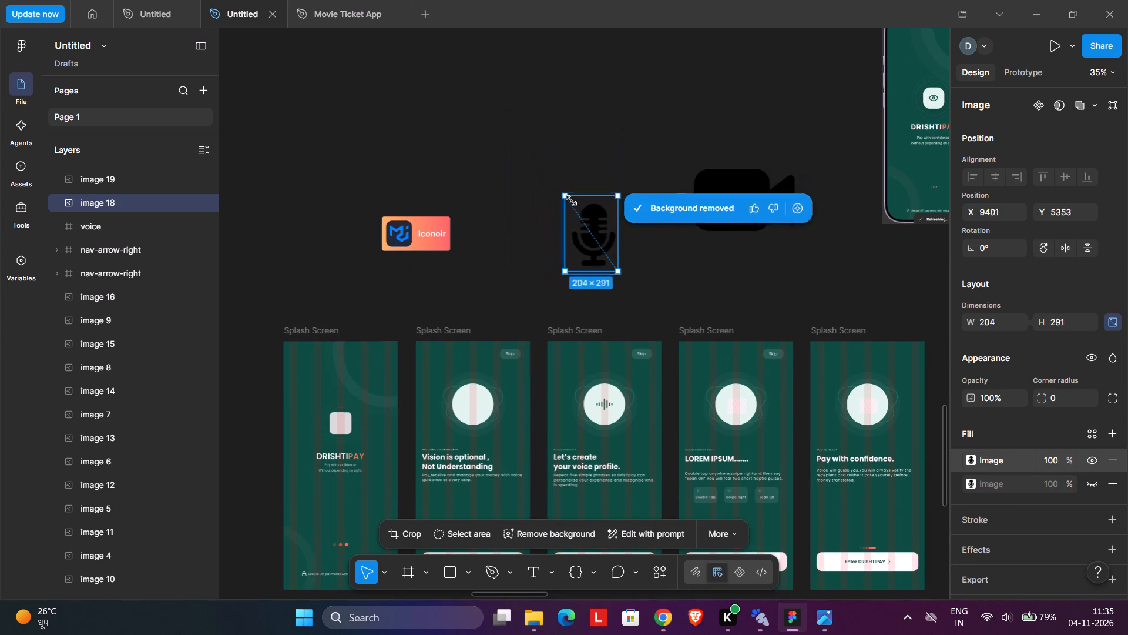
pyautogui.keyDown('shift'); pyautogui.moveTo(572, 200); pyautogui.dragTo(592, 238); pyautogui.keyUp('shift')
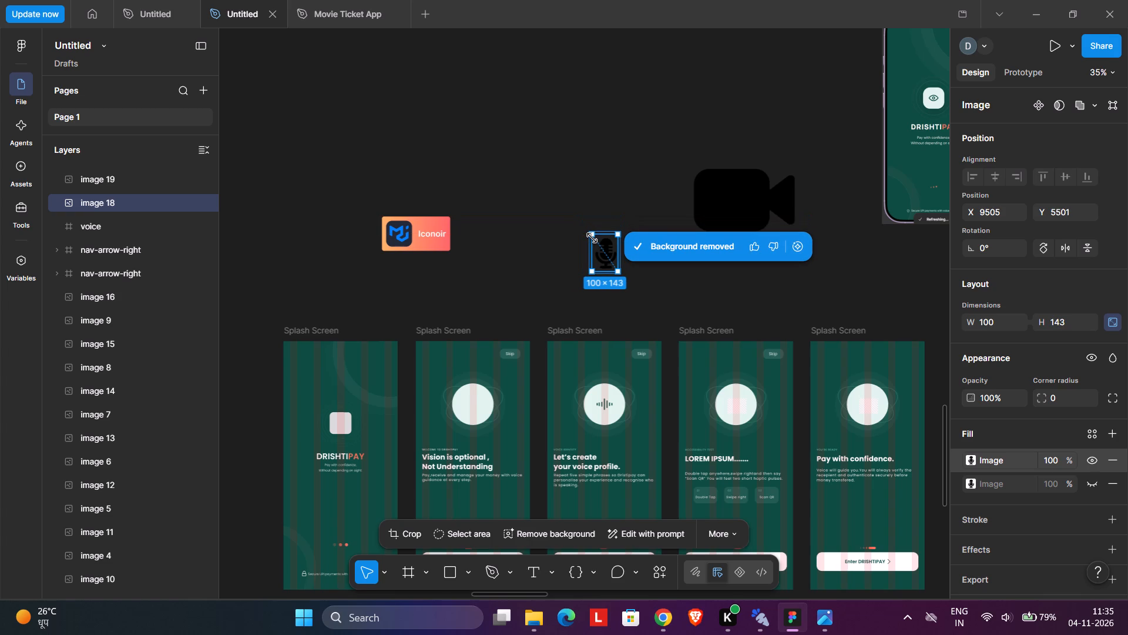
pyautogui.keyDown('shift'); pyautogui.moveTo(592, 238); pyautogui.dragTo(597, 242); pyautogui.keyUp('shift')
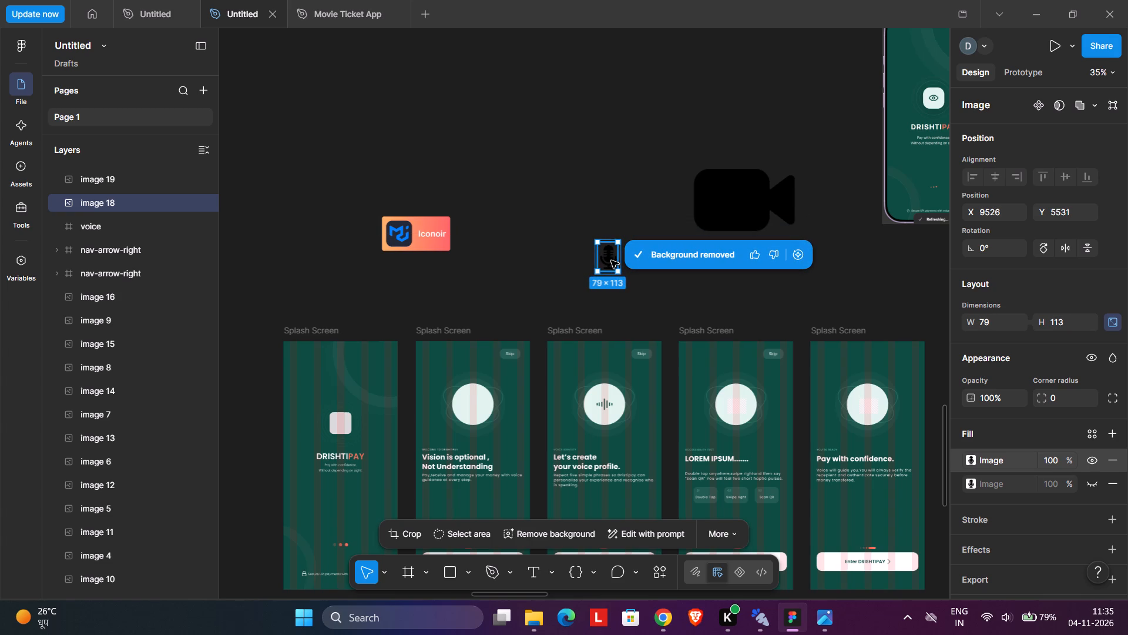
pyautogui.moveTo(611, 260); pyautogui.dragTo(614, 410)
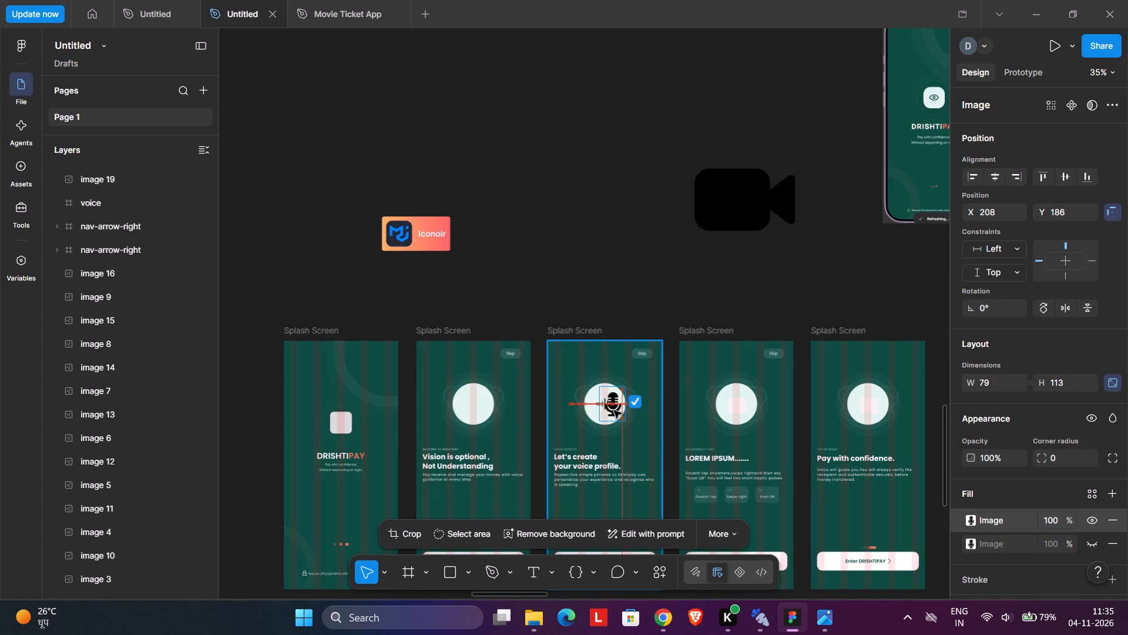
pyautogui.moveTo(614, 410); pyautogui.dragTo(612, 419)
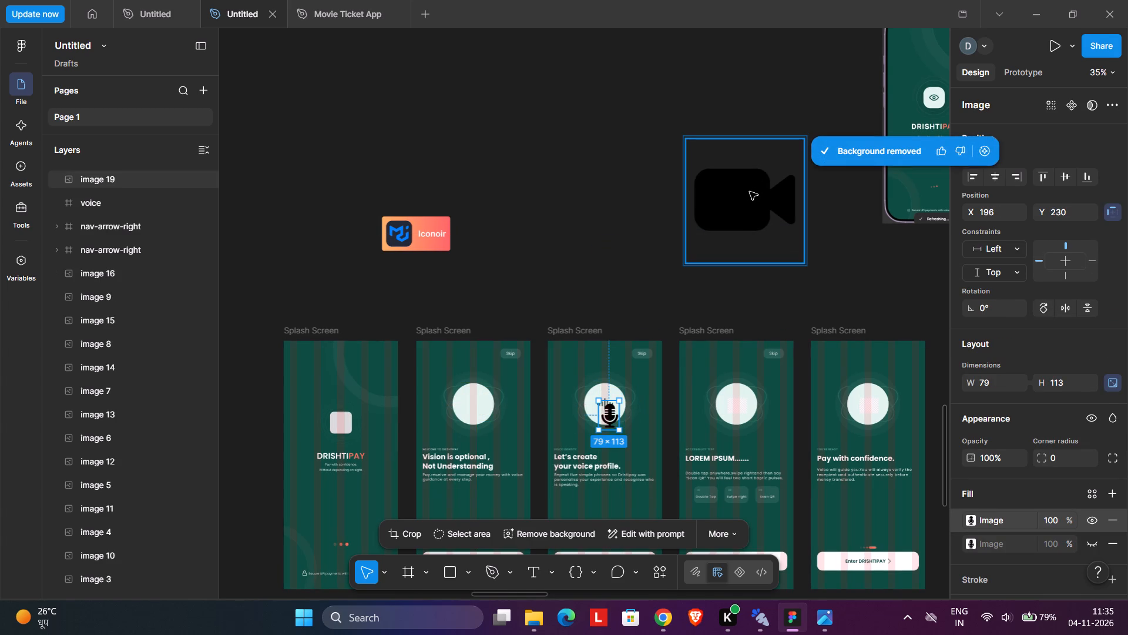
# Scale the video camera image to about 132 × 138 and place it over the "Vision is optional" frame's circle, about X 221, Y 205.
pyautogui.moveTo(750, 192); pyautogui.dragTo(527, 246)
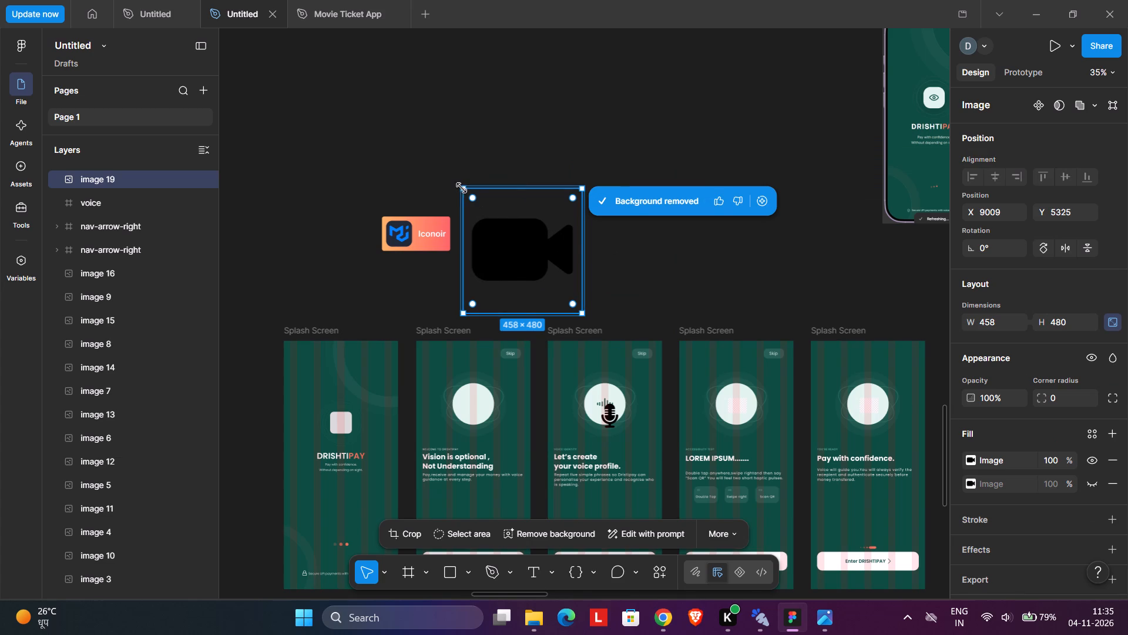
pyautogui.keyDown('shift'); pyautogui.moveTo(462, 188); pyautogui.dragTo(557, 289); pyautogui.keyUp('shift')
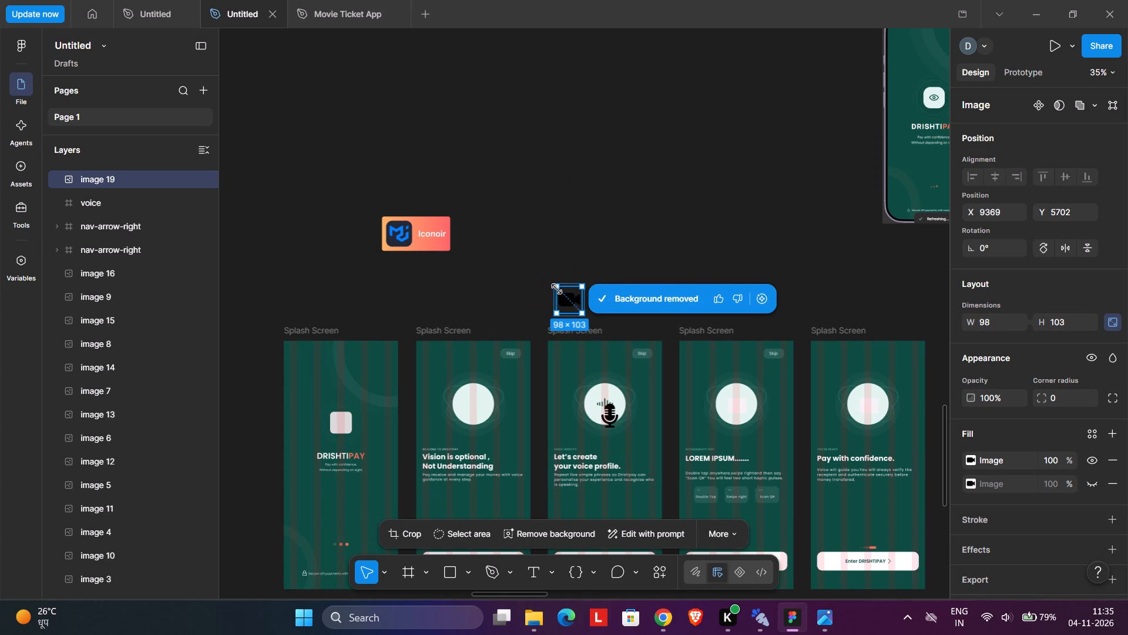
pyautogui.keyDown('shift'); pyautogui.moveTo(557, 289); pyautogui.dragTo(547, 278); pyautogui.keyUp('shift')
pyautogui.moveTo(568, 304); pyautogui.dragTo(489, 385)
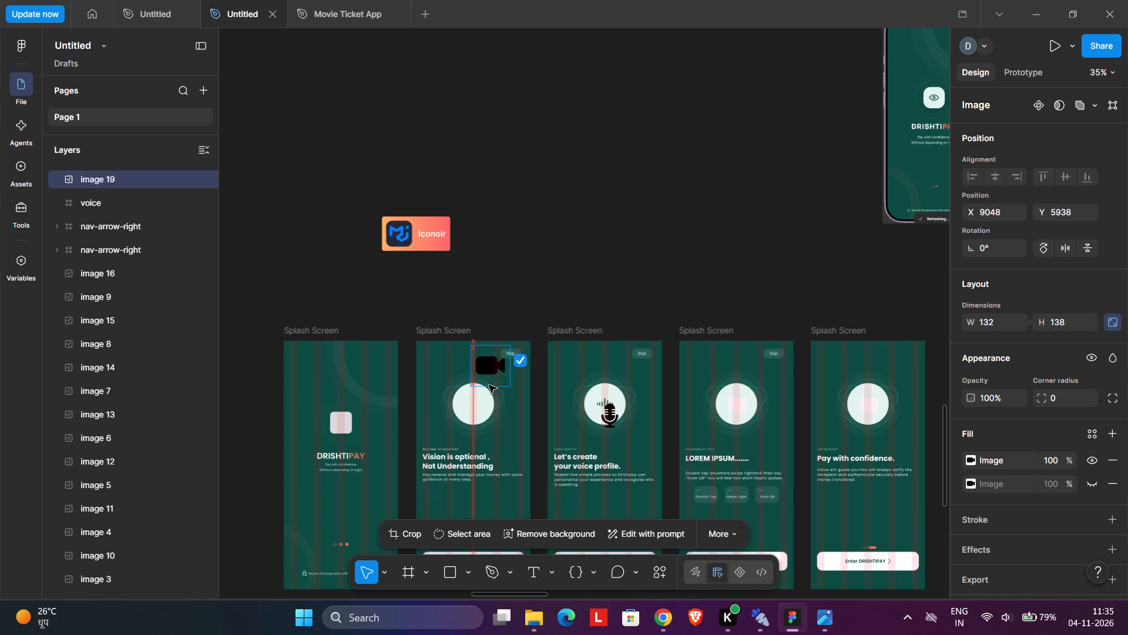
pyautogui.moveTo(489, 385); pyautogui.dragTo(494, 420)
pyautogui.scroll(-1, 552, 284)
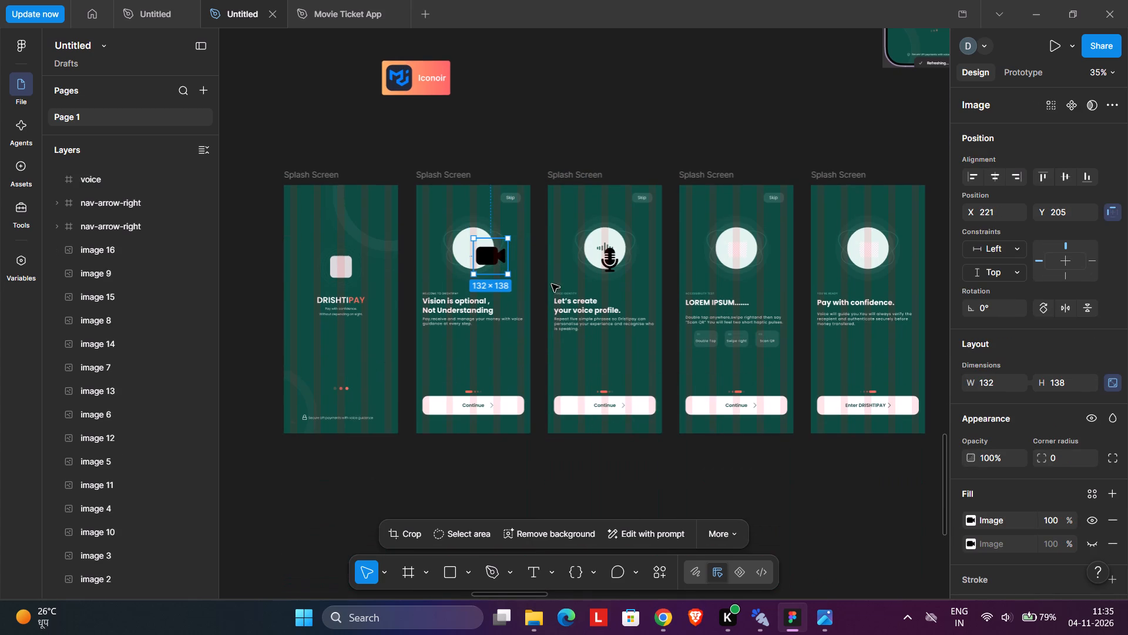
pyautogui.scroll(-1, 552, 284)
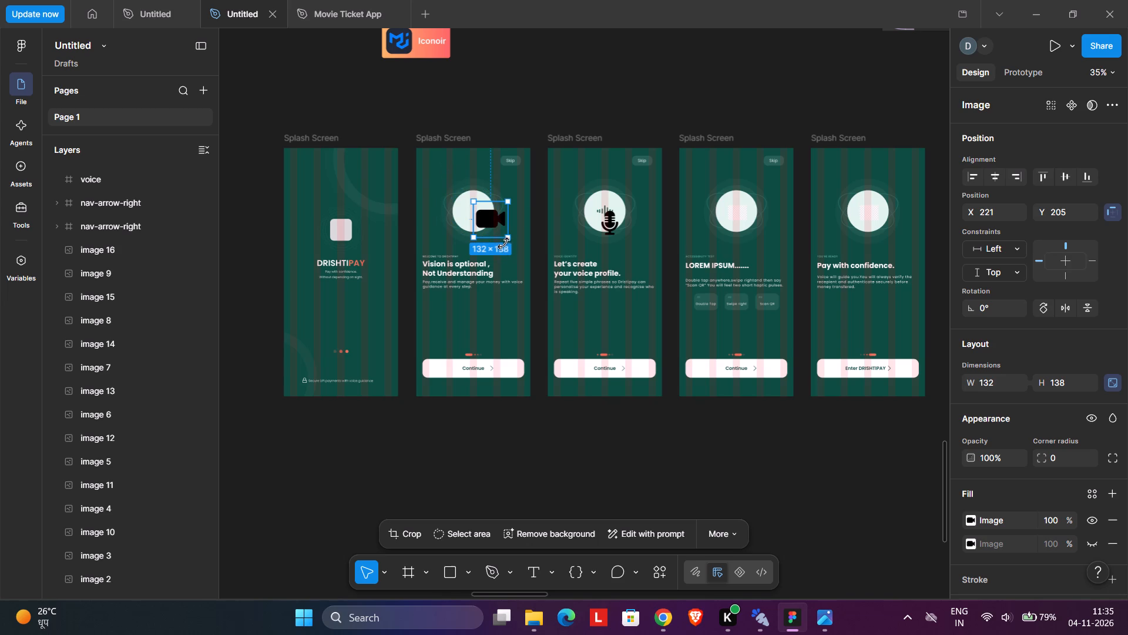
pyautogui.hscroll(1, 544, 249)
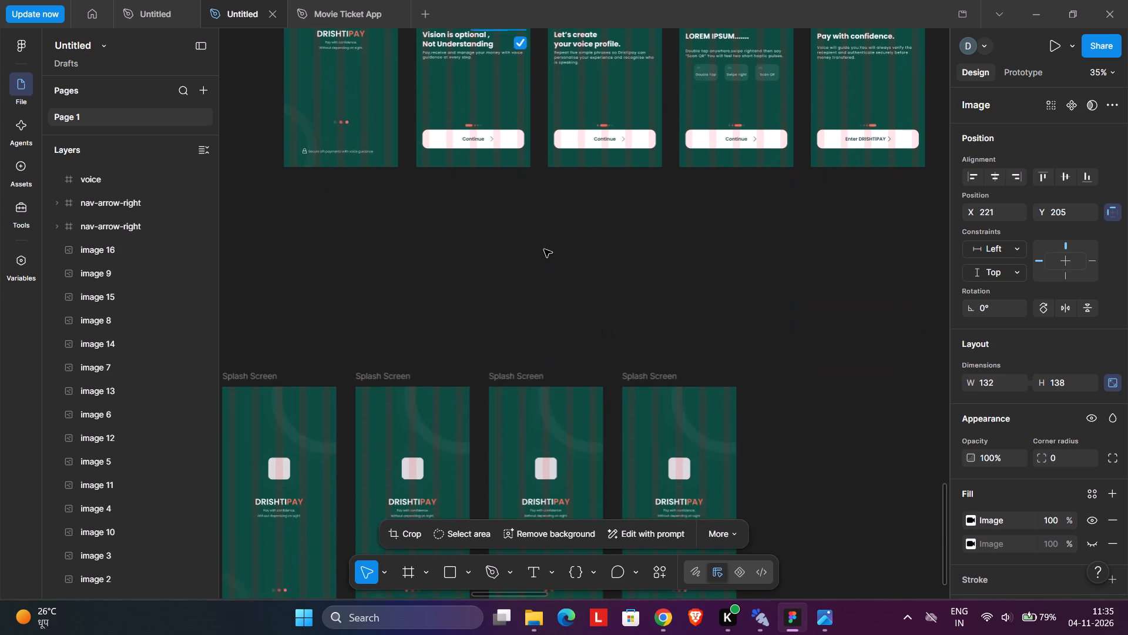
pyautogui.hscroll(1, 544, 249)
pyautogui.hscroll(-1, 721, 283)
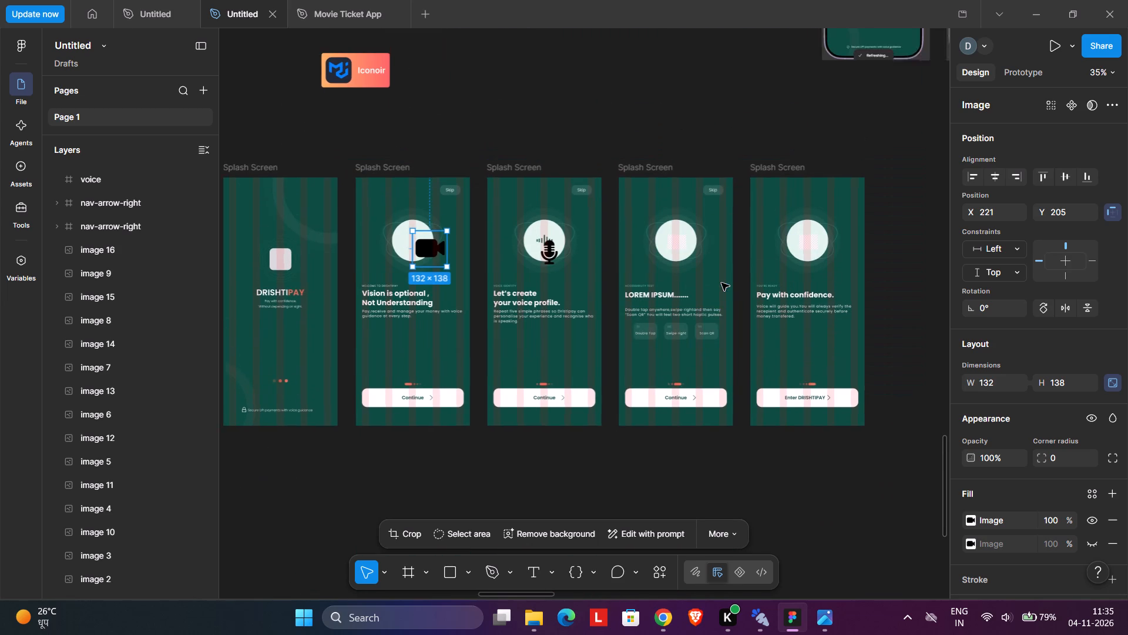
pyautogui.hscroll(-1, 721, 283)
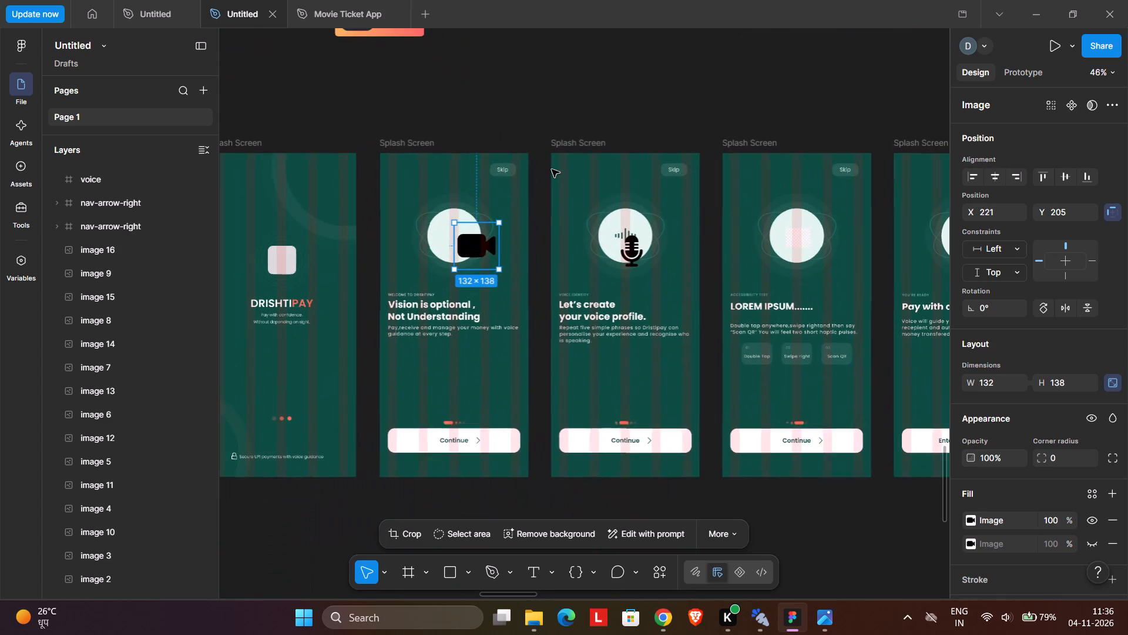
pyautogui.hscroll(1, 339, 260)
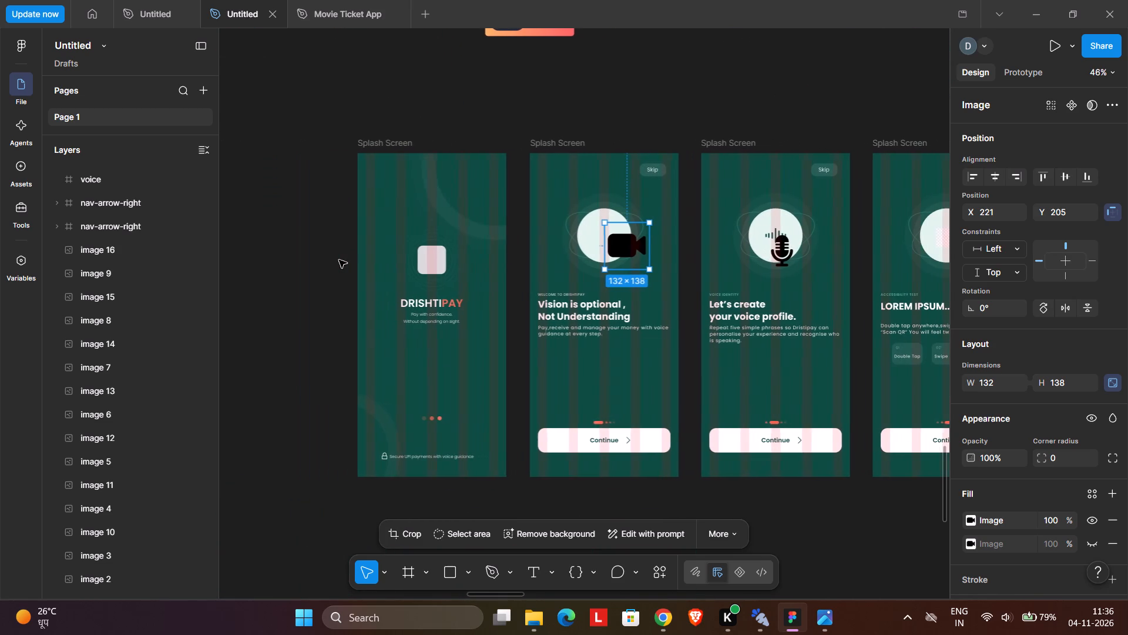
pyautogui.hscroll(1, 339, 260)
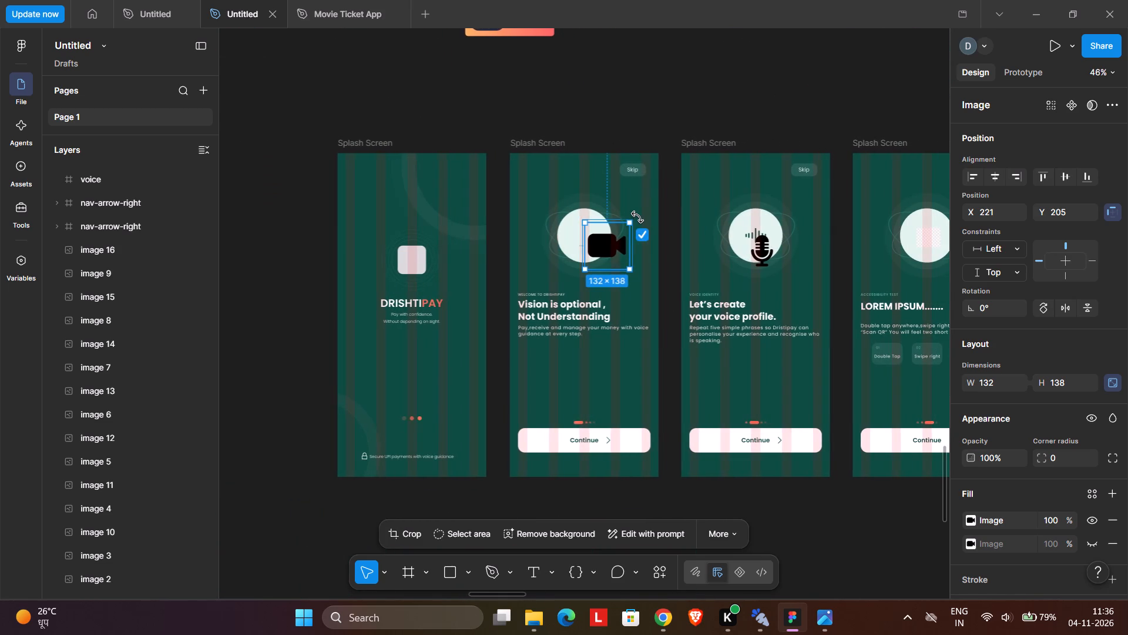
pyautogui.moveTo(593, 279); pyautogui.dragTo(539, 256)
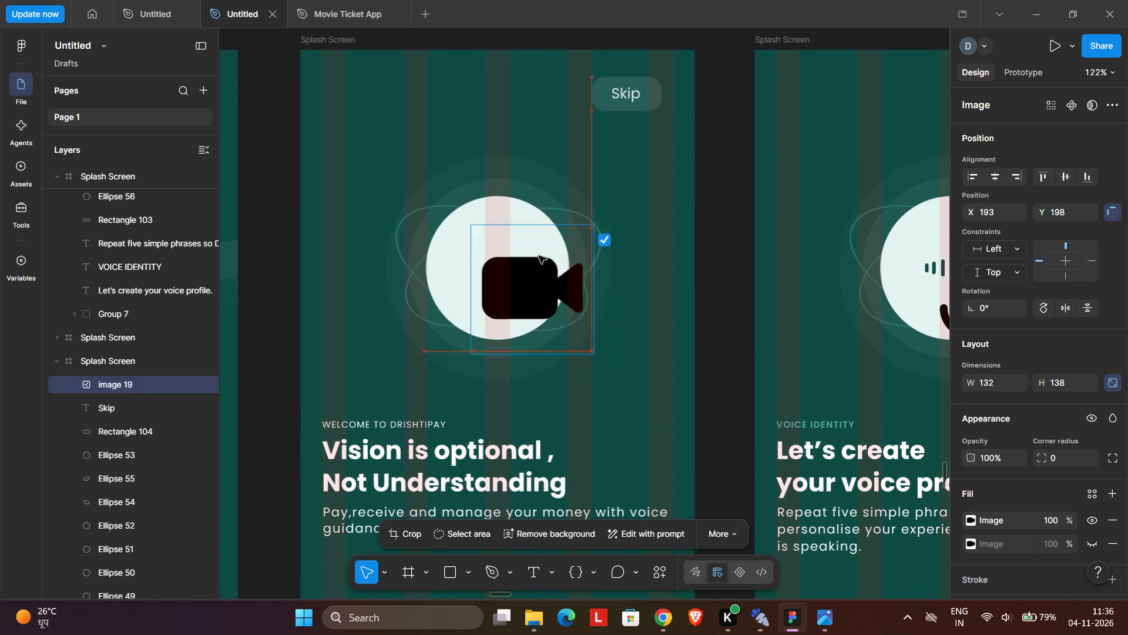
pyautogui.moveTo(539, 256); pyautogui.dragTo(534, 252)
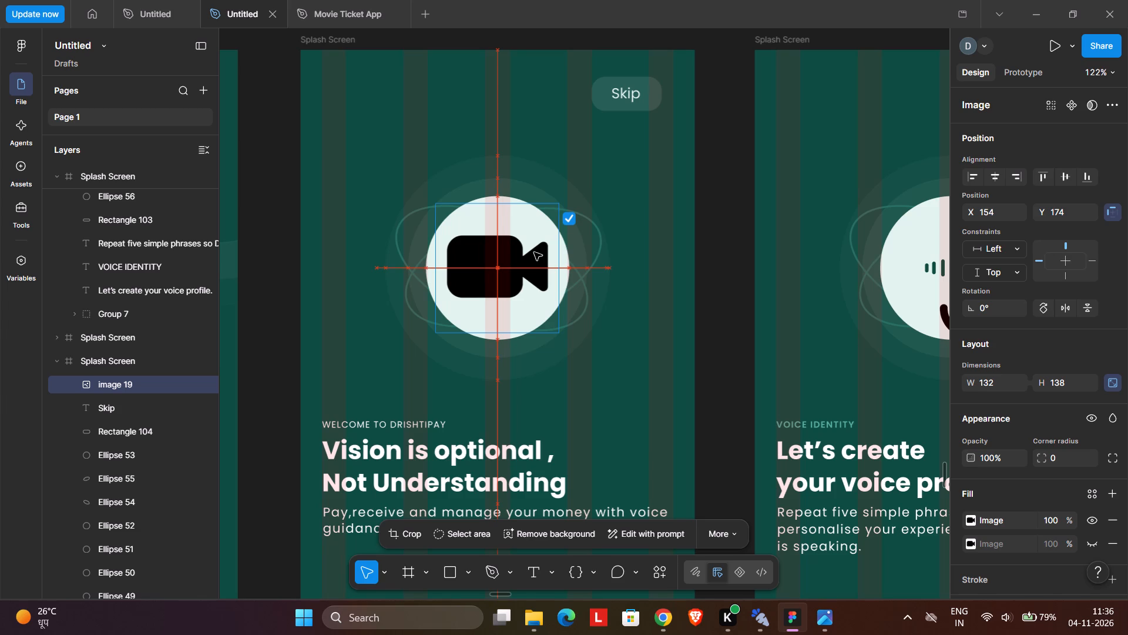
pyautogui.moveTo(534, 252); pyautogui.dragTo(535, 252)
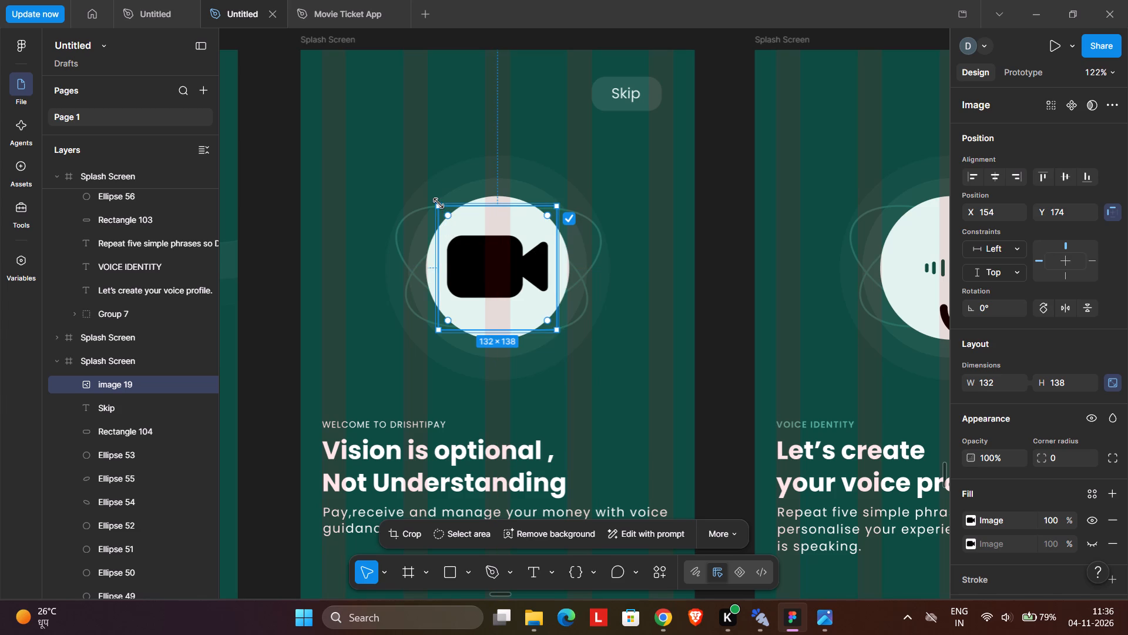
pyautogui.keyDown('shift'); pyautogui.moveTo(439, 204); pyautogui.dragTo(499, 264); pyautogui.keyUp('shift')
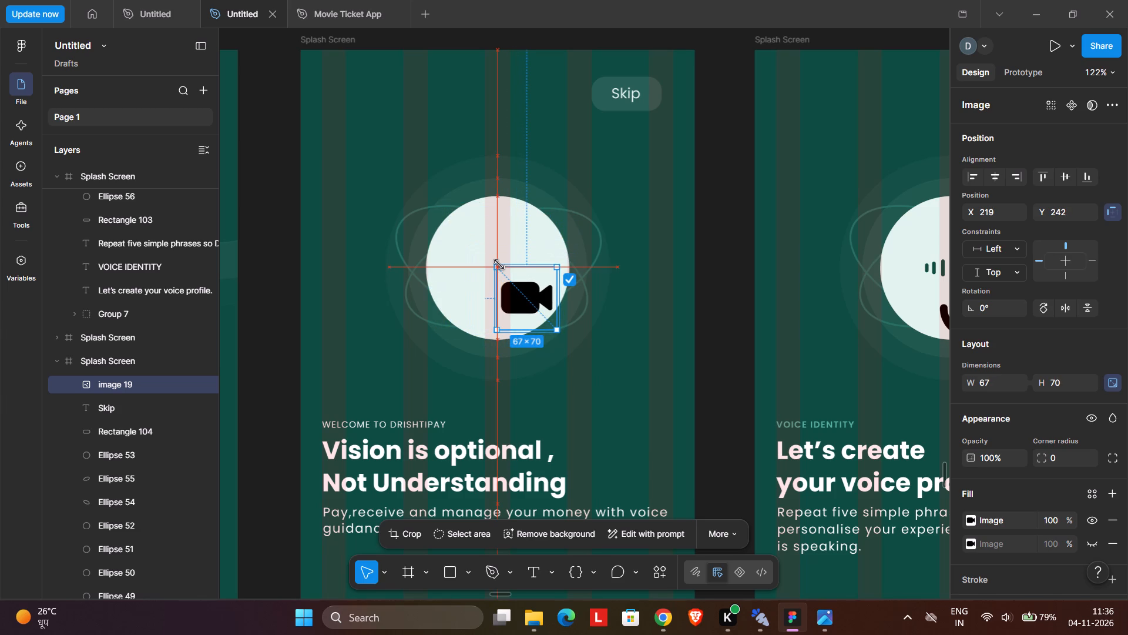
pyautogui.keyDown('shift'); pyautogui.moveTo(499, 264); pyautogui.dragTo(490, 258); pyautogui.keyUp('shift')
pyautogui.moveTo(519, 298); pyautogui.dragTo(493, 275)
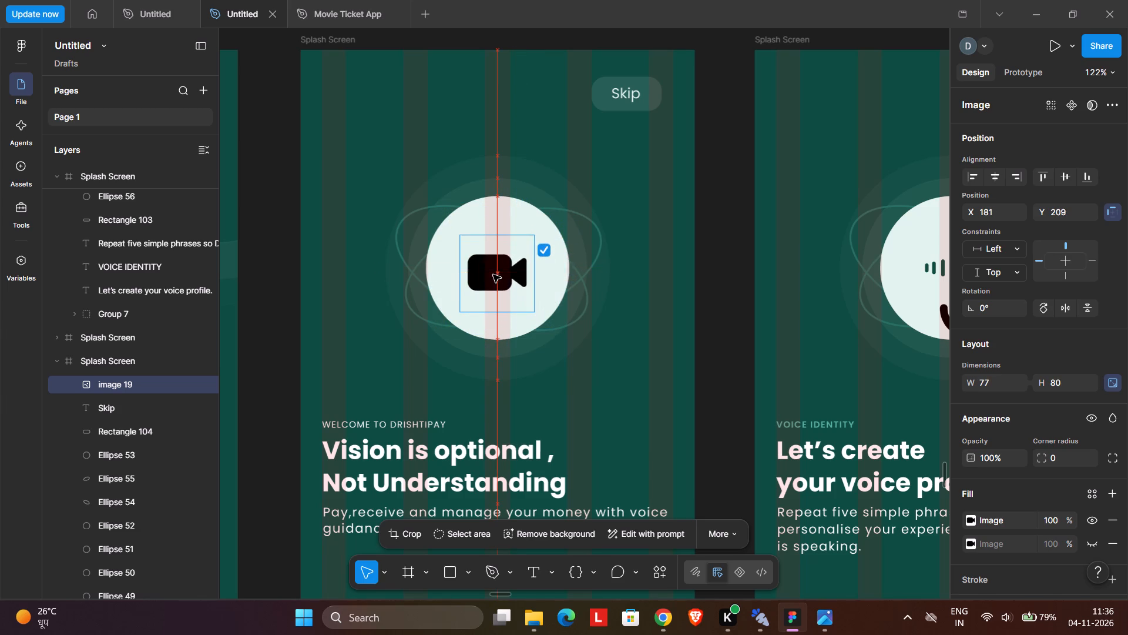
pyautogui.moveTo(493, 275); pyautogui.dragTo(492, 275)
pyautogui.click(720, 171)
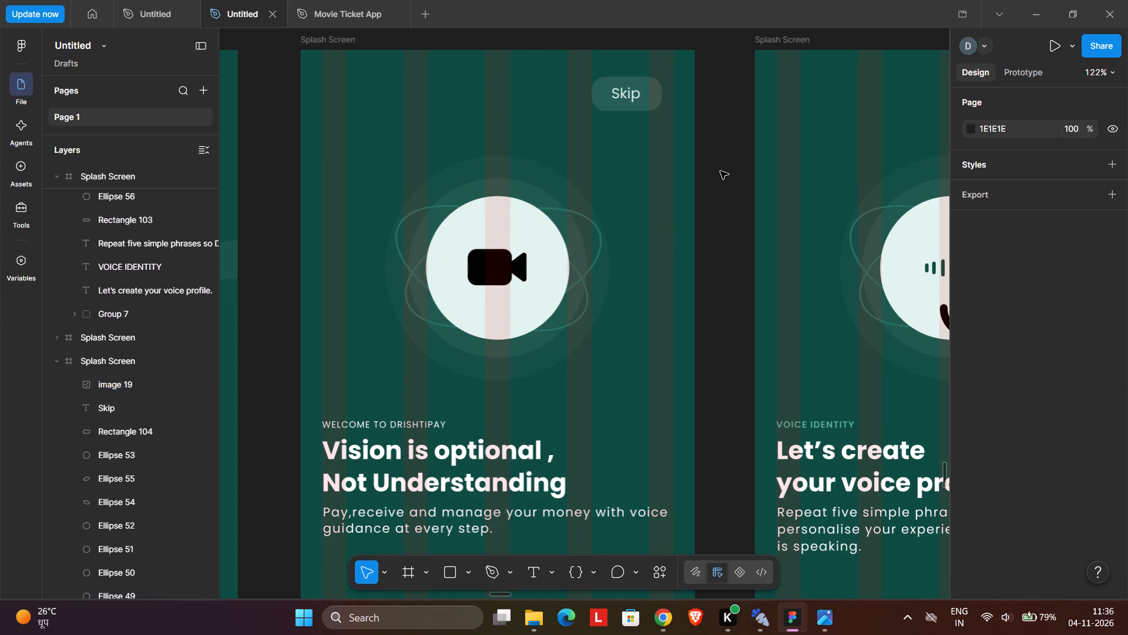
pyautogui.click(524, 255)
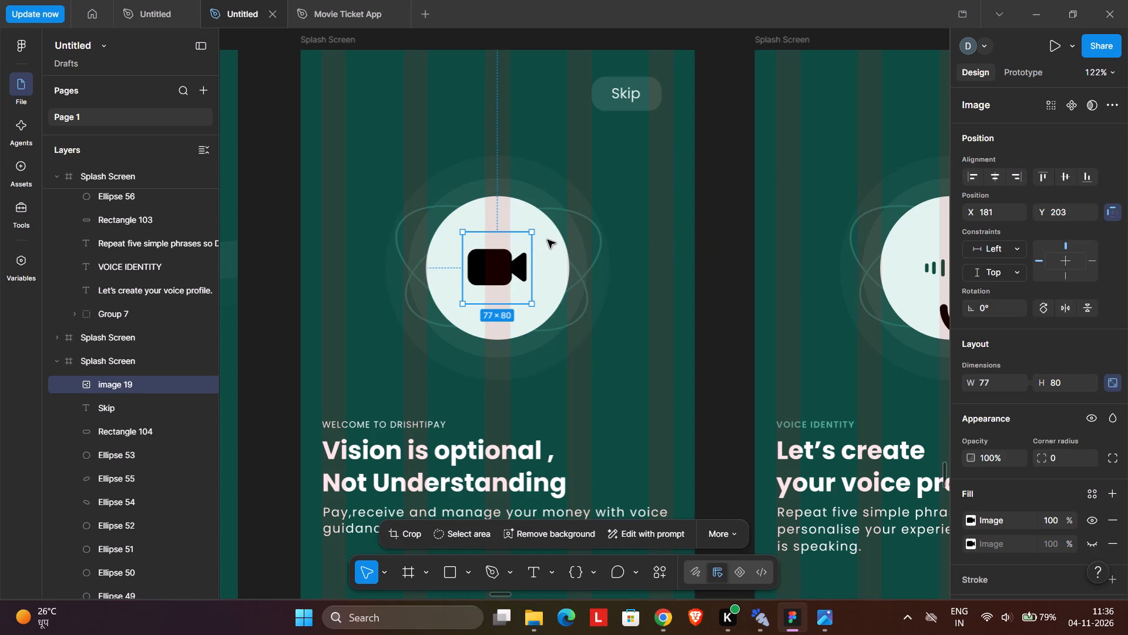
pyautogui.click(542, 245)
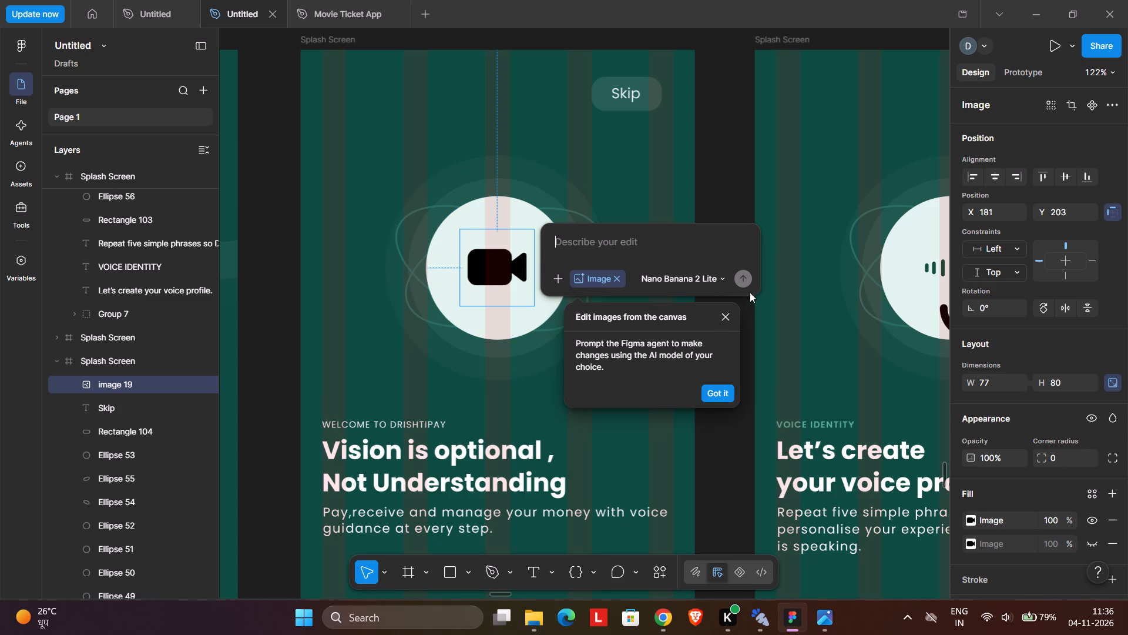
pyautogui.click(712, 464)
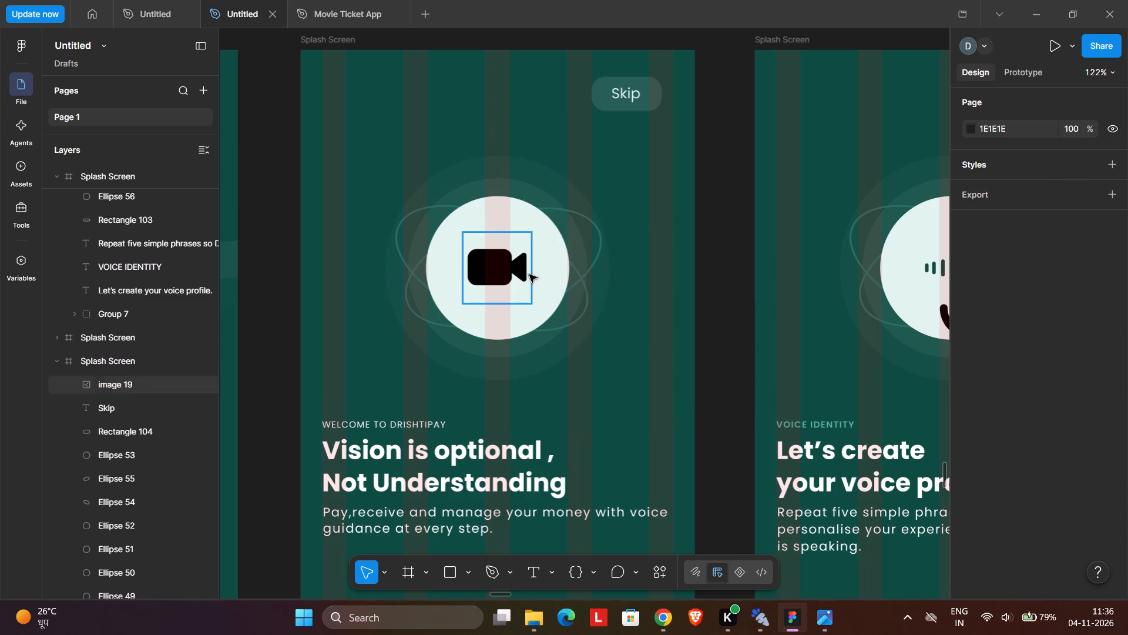
# Delete the video camera image from the "Vision is optional" frame's circle.
pyautogui.click(521, 272)
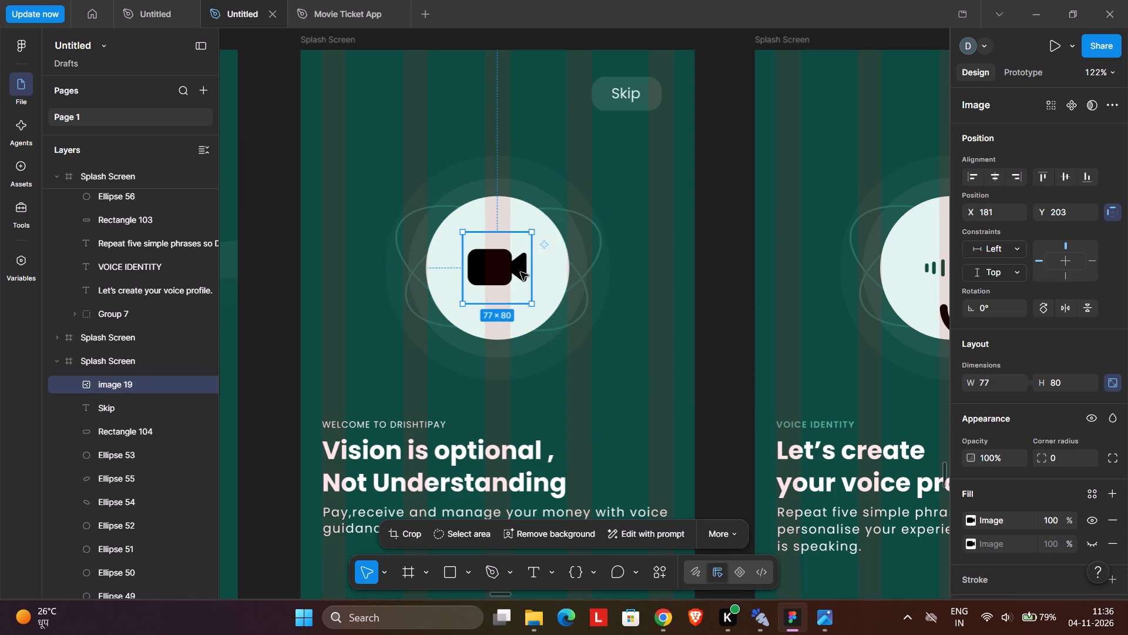
pyautogui.press('Delete')
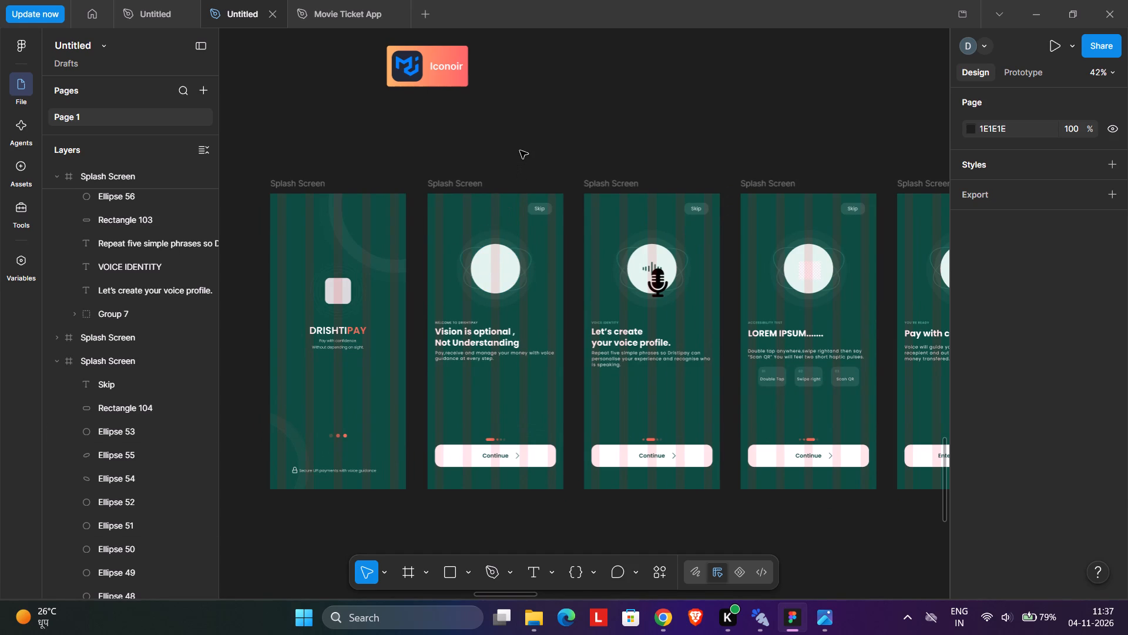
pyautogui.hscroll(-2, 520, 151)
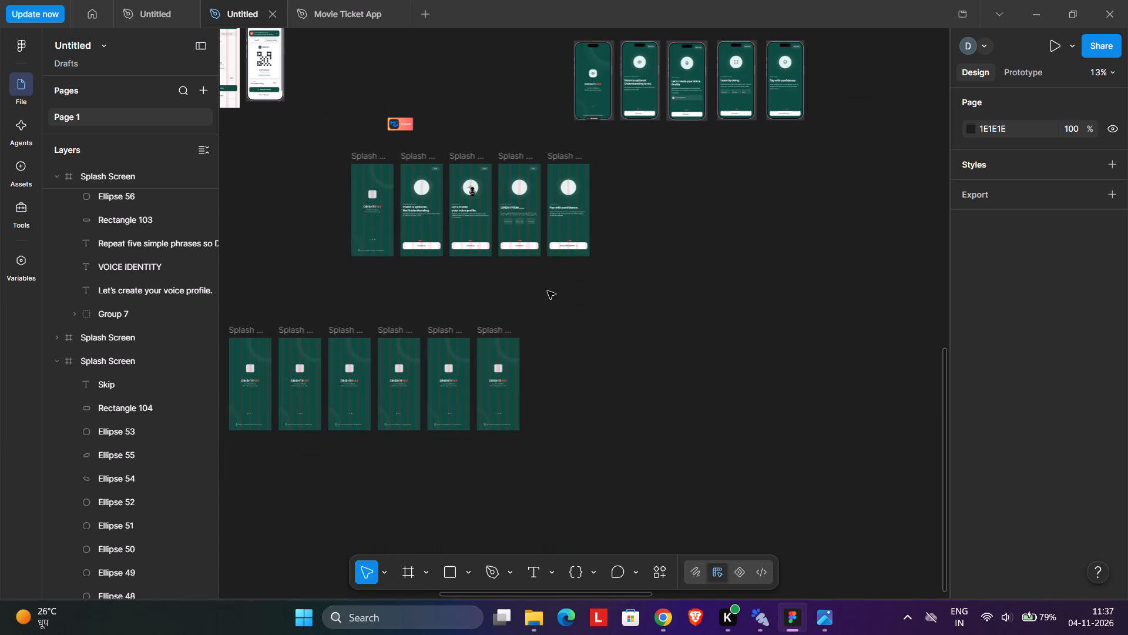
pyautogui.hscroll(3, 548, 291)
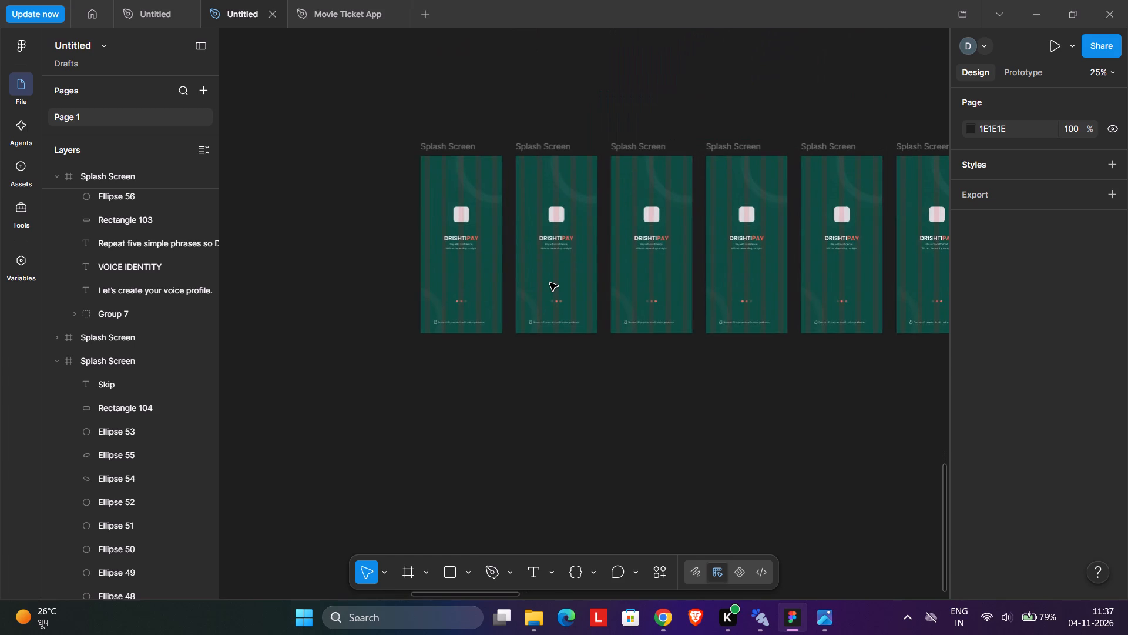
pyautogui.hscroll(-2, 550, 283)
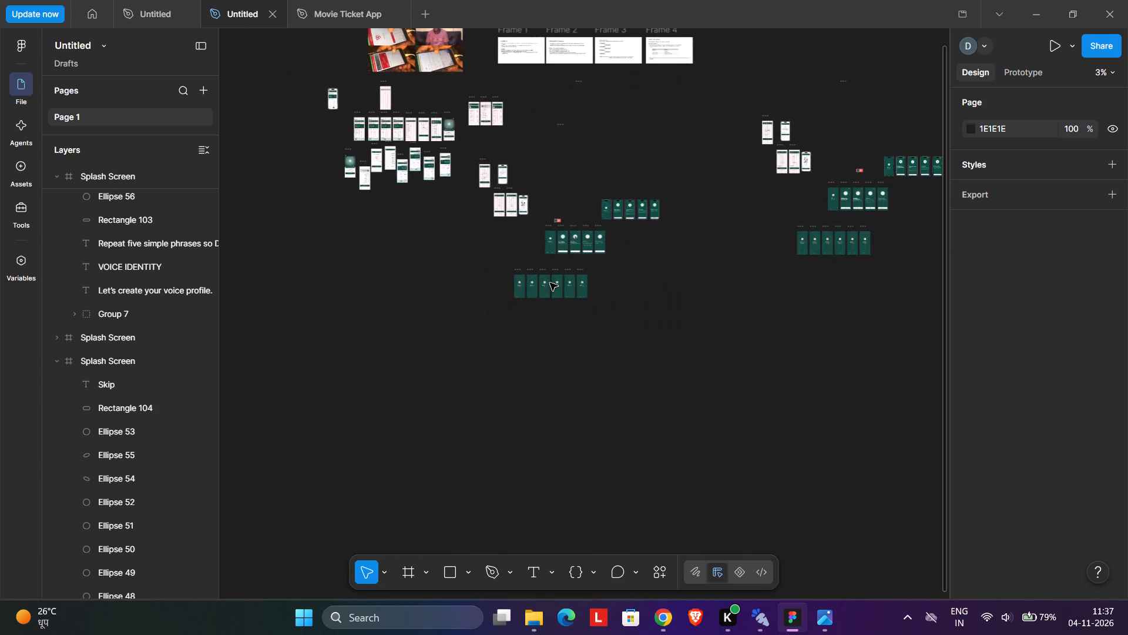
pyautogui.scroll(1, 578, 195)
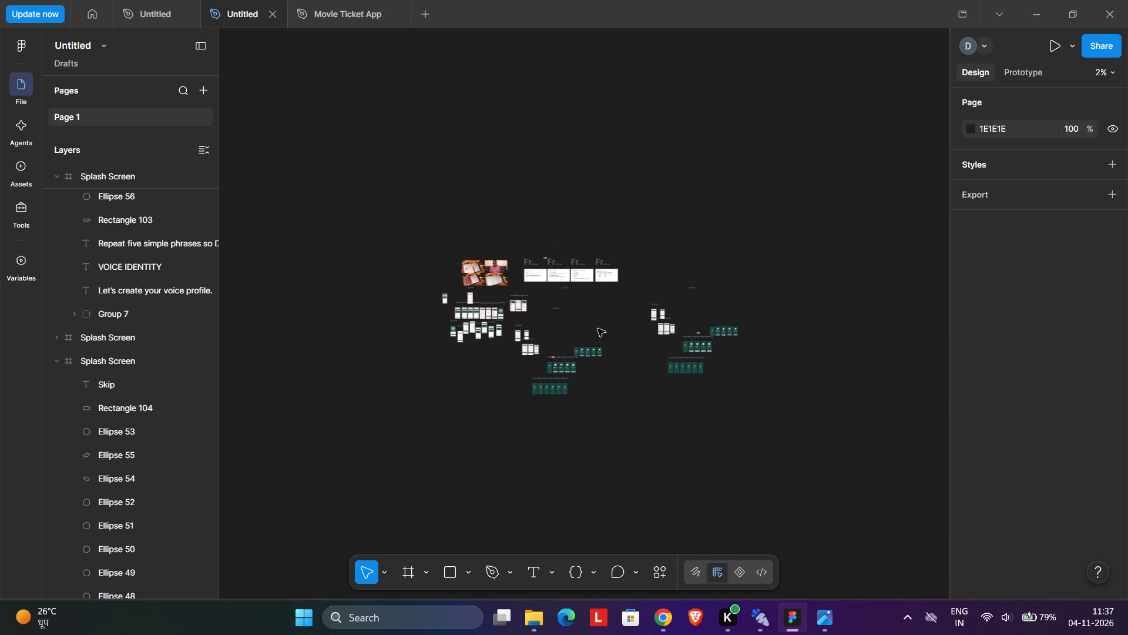
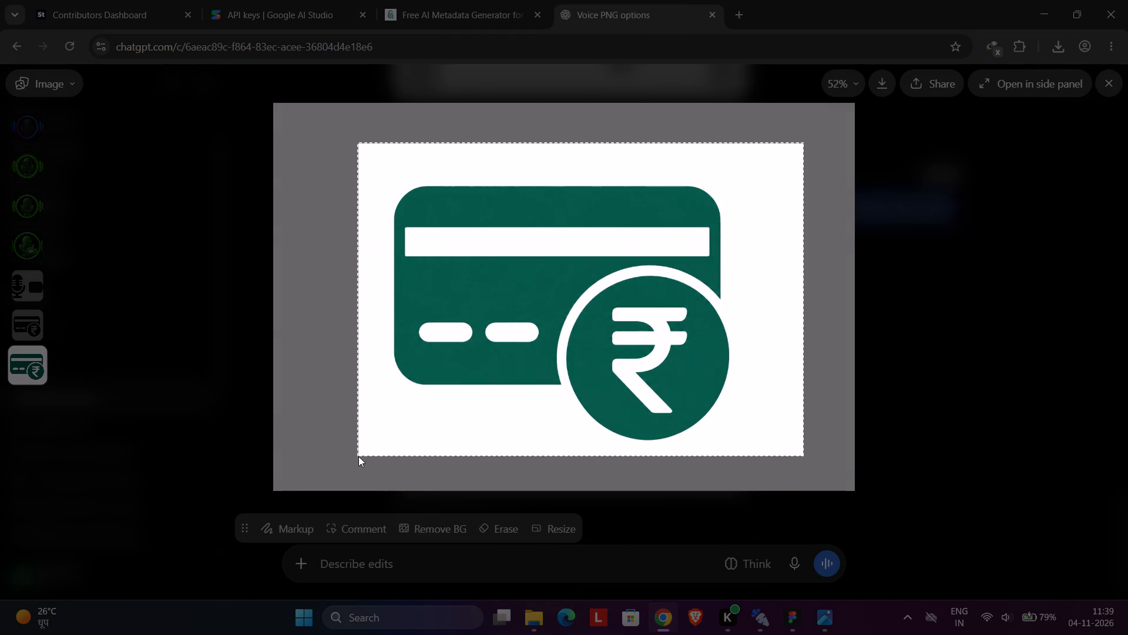
pyautogui.moveTo(358, 456); pyautogui.dragTo(358, 452)
# In Figma, replace the black pay icon above the Splash Screen frames with the green snip, at about X 9228, Y 5219.
pyautogui.click(798, 626)
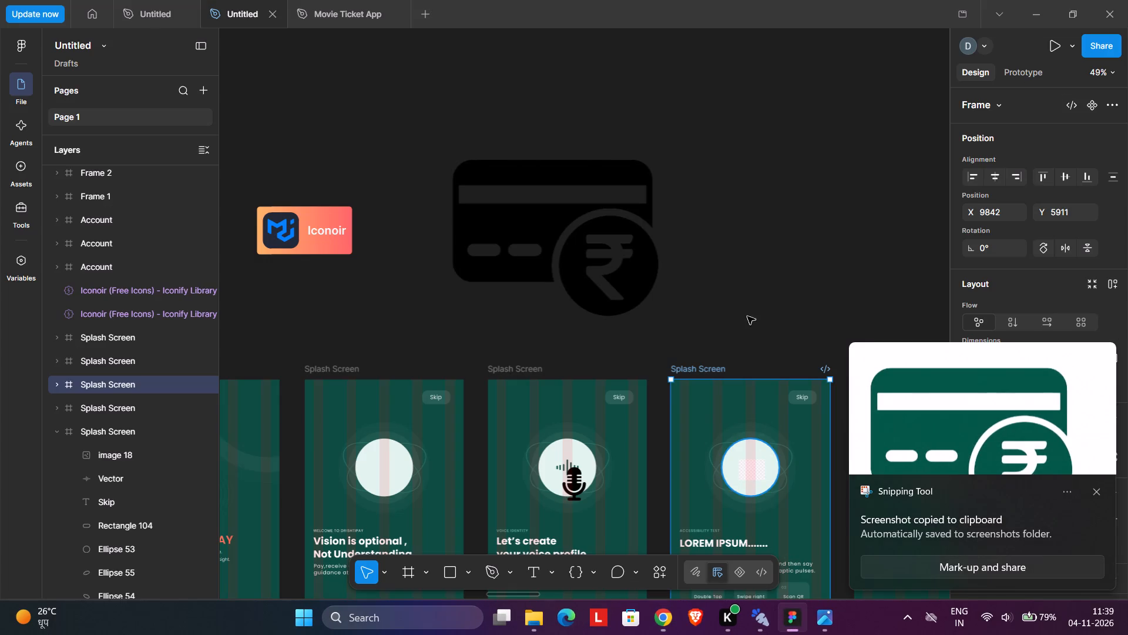
pyautogui.click(597, 251)
pyautogui.press('Delete')
pyautogui.click(597, 250)
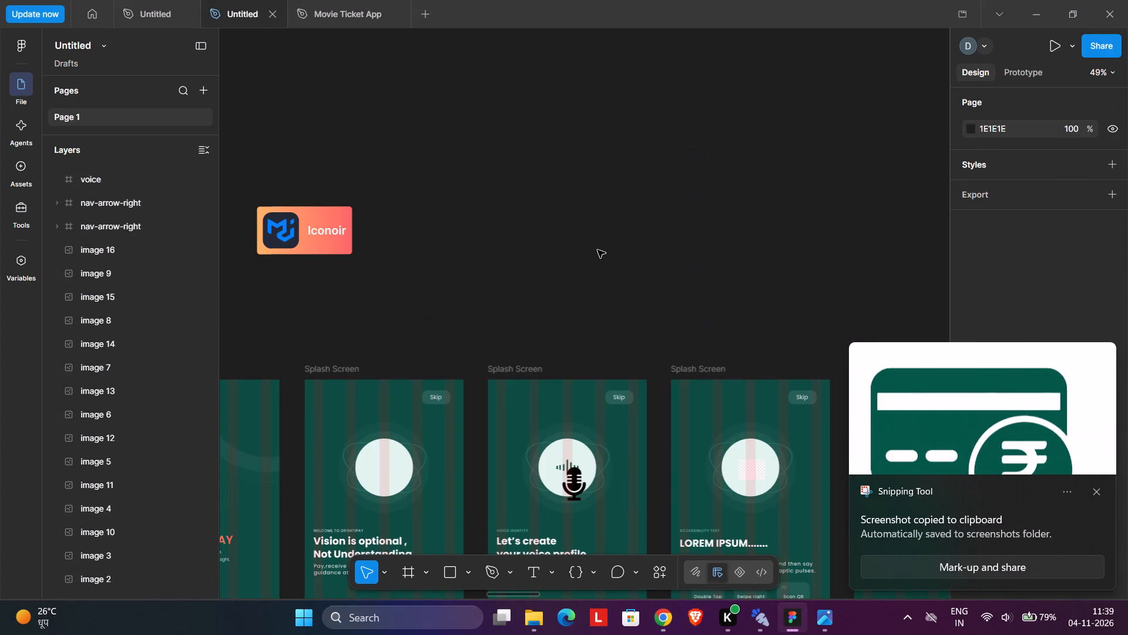
pyautogui.hotkey('ctrl', 'v')
pyautogui.moveTo(585, 293); pyautogui.dragTo(586, 202)
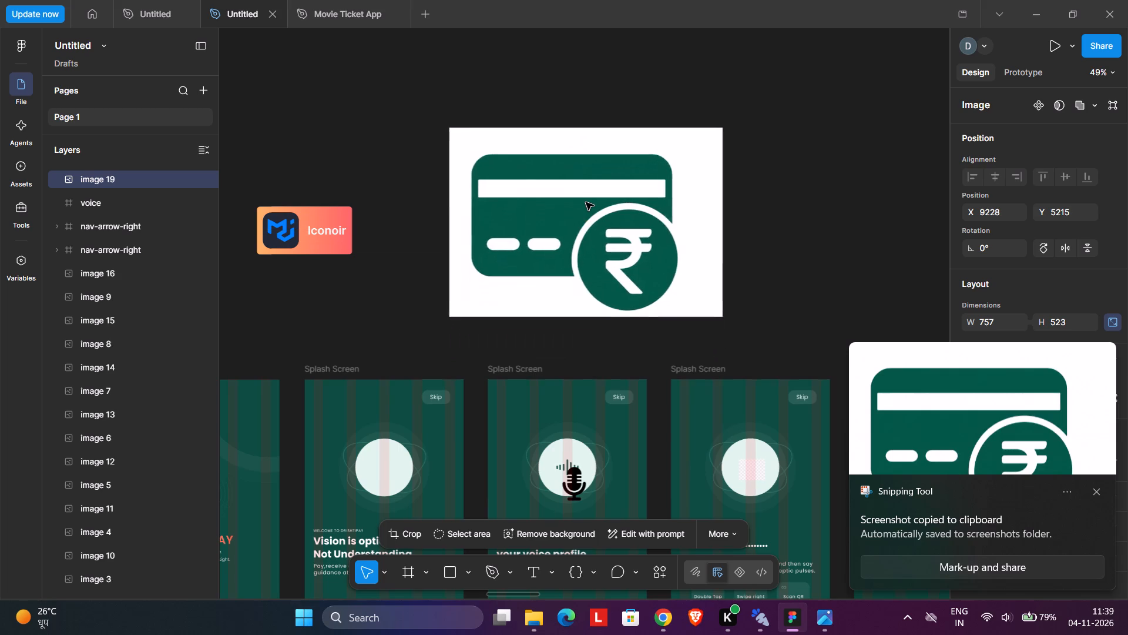
pyautogui.moveTo(586, 202); pyautogui.dragTo(586, 203)
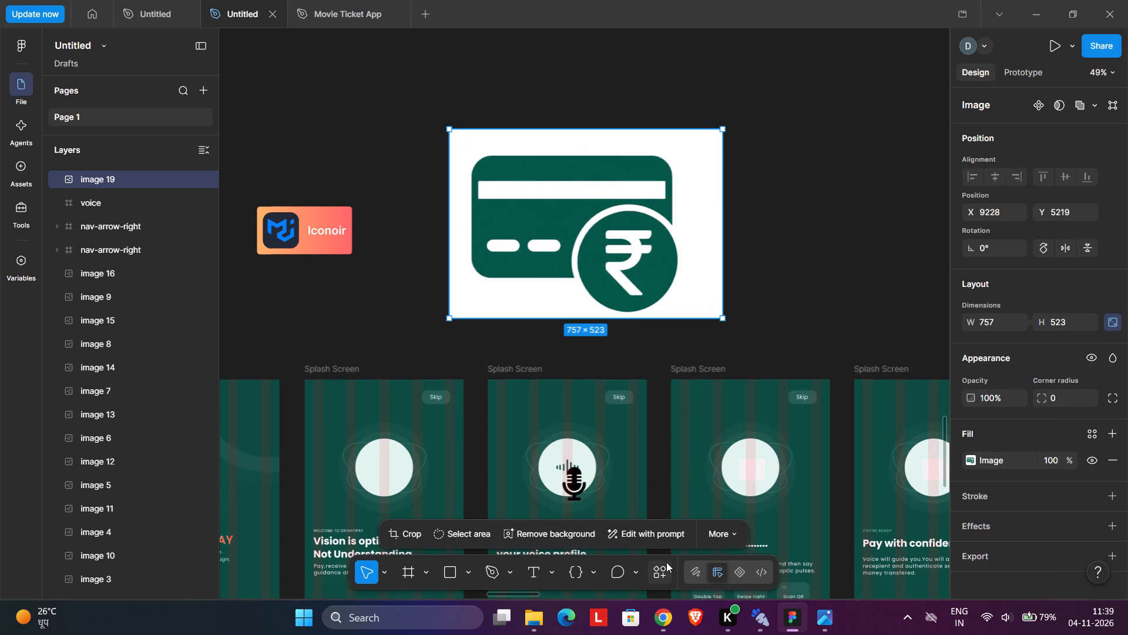
# Remove the background from the pasted green pay icon image.
pyautogui.click(575, 529)
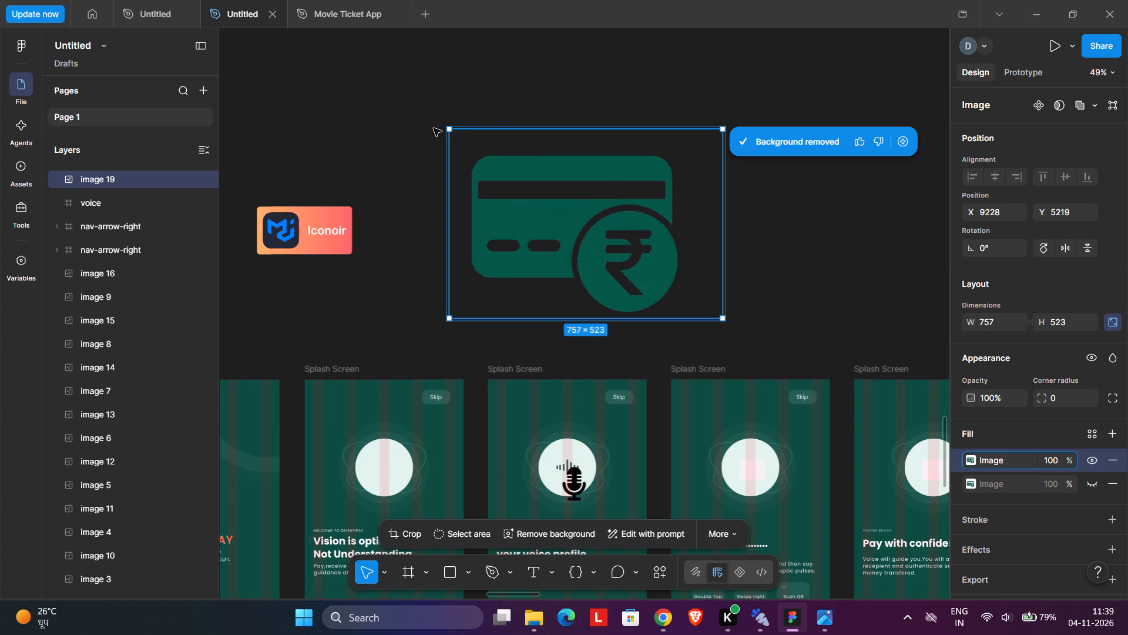
# Scale the green pay icon image down to about 143 × 99.
pyautogui.keyDown('shift'); pyautogui.moveTo(451, 128); pyautogui.dragTo(650, 285); pyautogui.keyUp('shift')
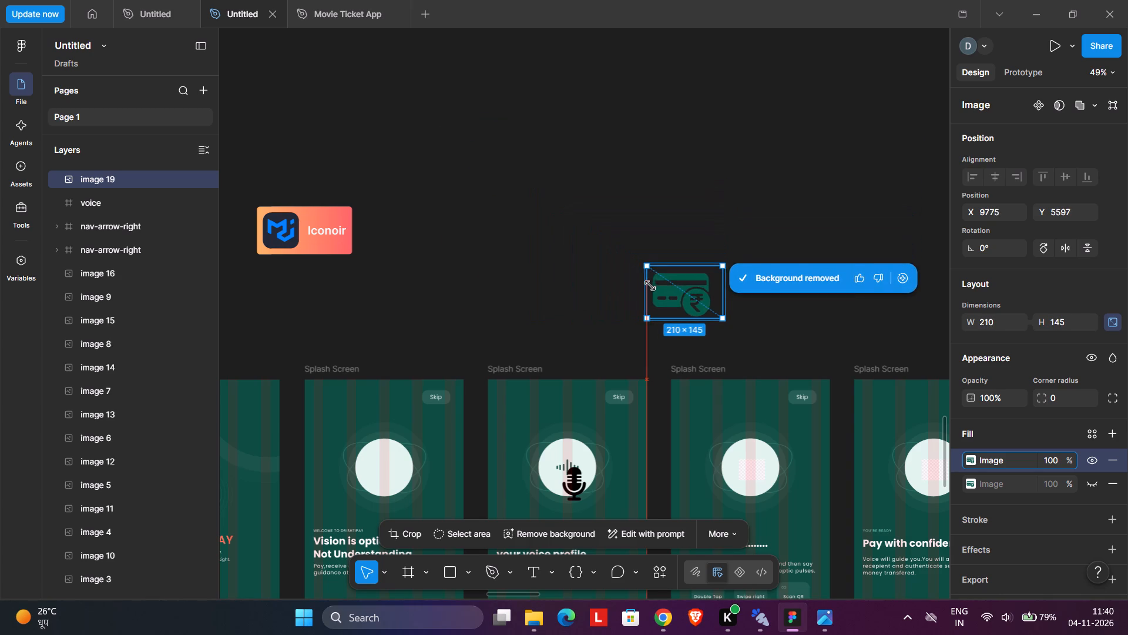
pyautogui.keyDown('shift'); pyautogui.moveTo(650, 285); pyautogui.dragTo(616, 248); pyautogui.keyUp('shift')
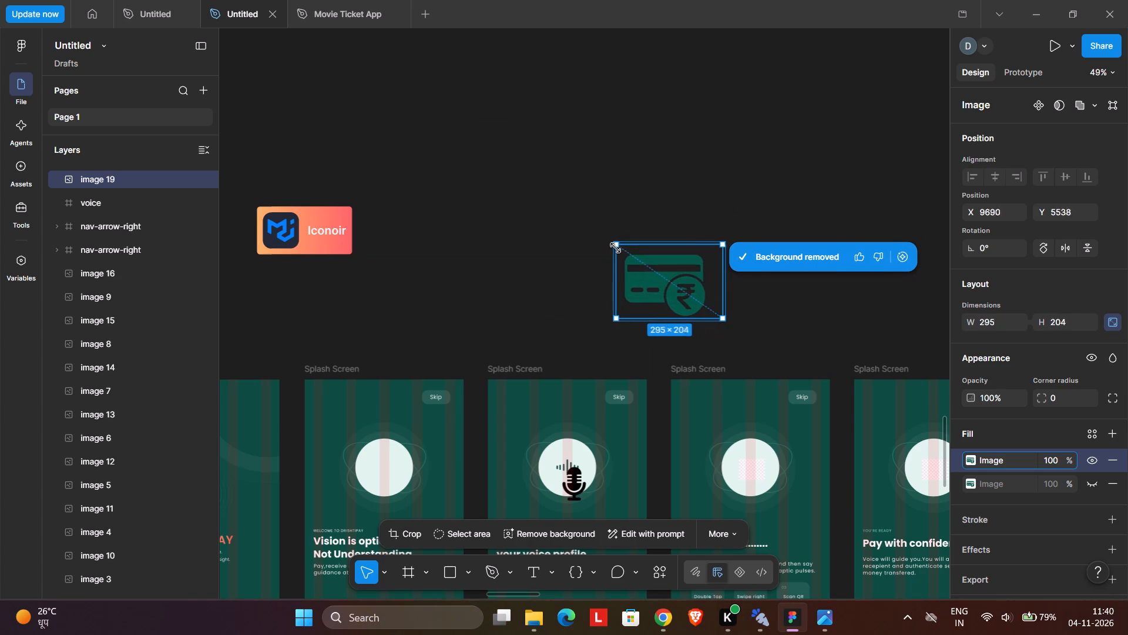
pyautogui.keyDown('shift'); pyautogui.moveTo(616, 248); pyautogui.dragTo(615, 247); pyautogui.keyUp('shift')
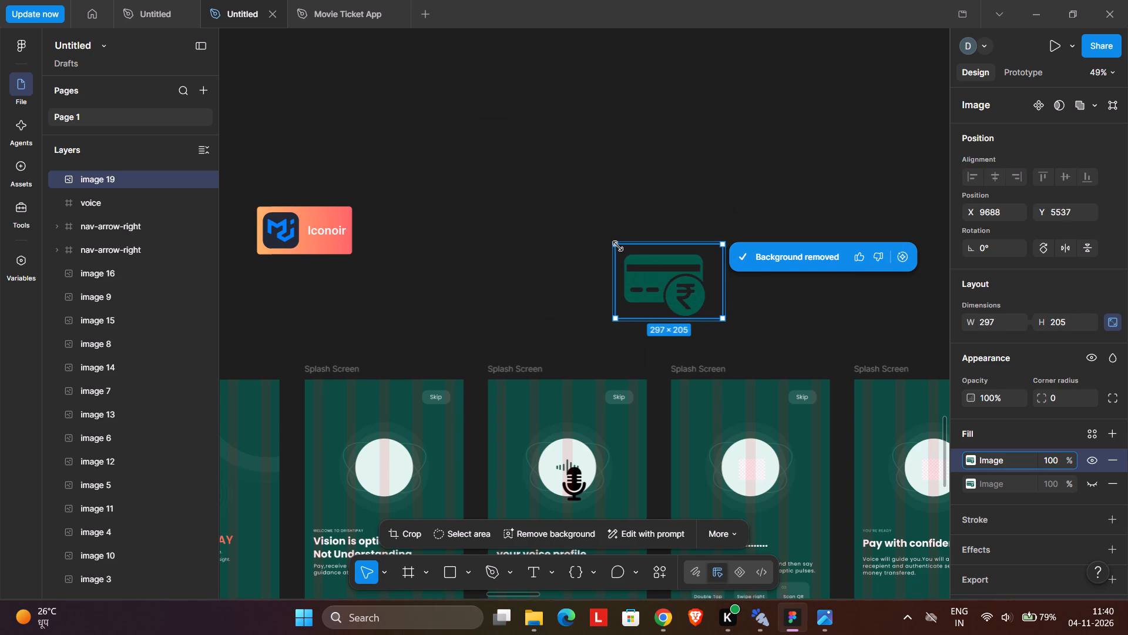
pyautogui.moveTo(618, 246); pyautogui.dragTo(670, 286)
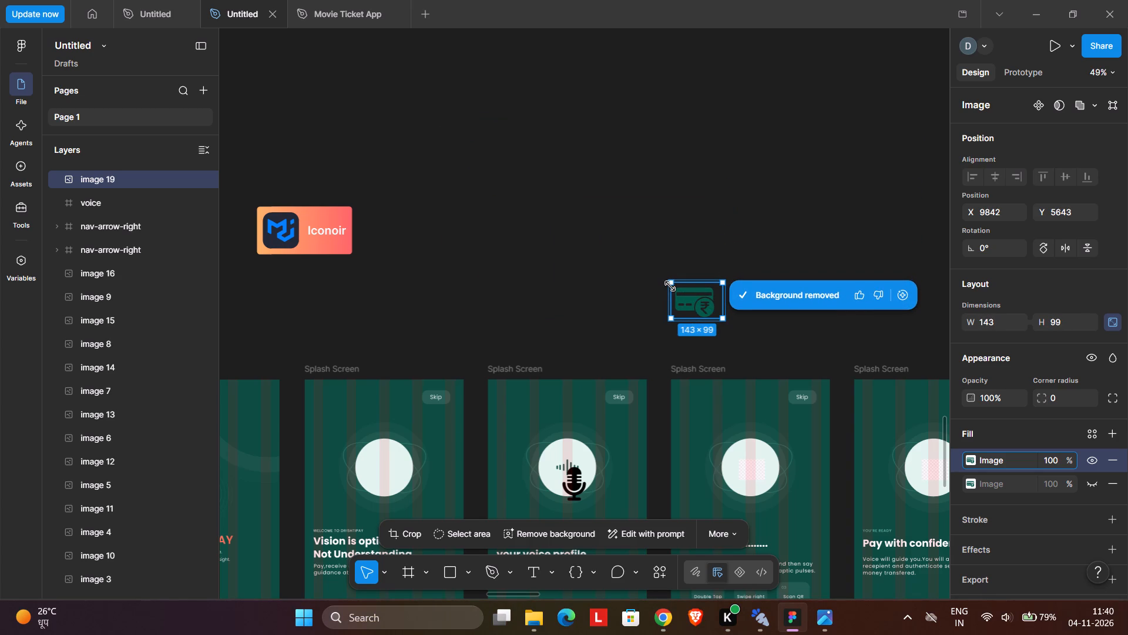
# Move the pay icon onto the white circle of the "Pay with confidence." frame, at about X 152, Y 199.
pyautogui.scroll(-2, 650, 234)
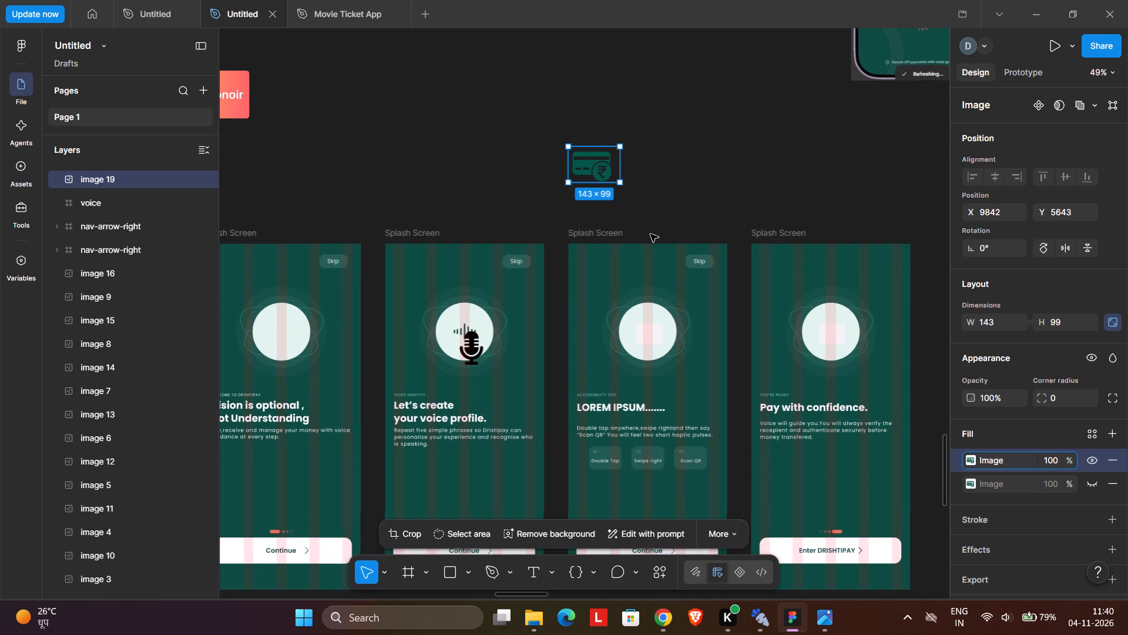
pyautogui.hscroll(-2, 650, 234)
pyautogui.moveTo(439, 152); pyautogui.dragTo(663, 331)
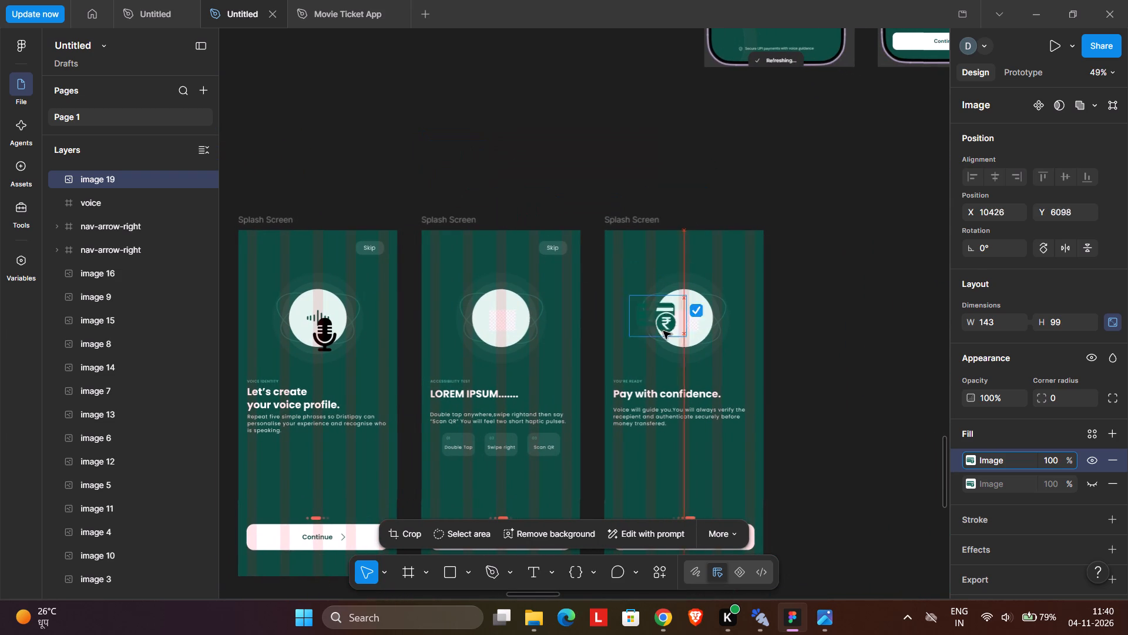
pyautogui.moveTo(663, 331); pyautogui.dragTo(677, 322)
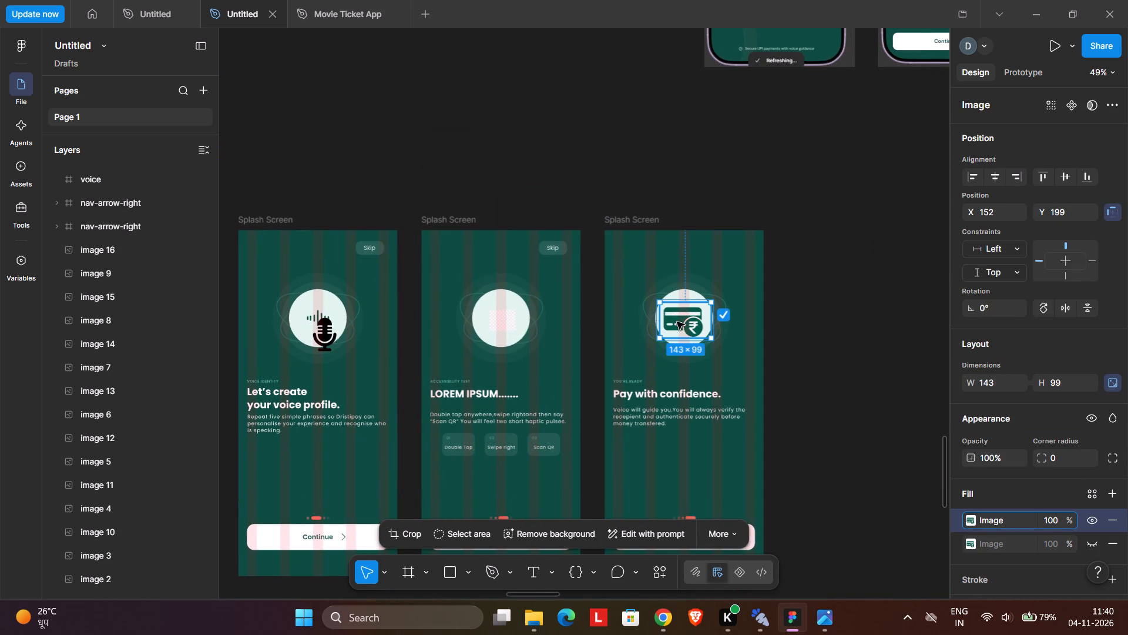
# Shrink the pay icon inside the white circle to about 88 × 61.
pyautogui.hscroll(-2, 677, 322)
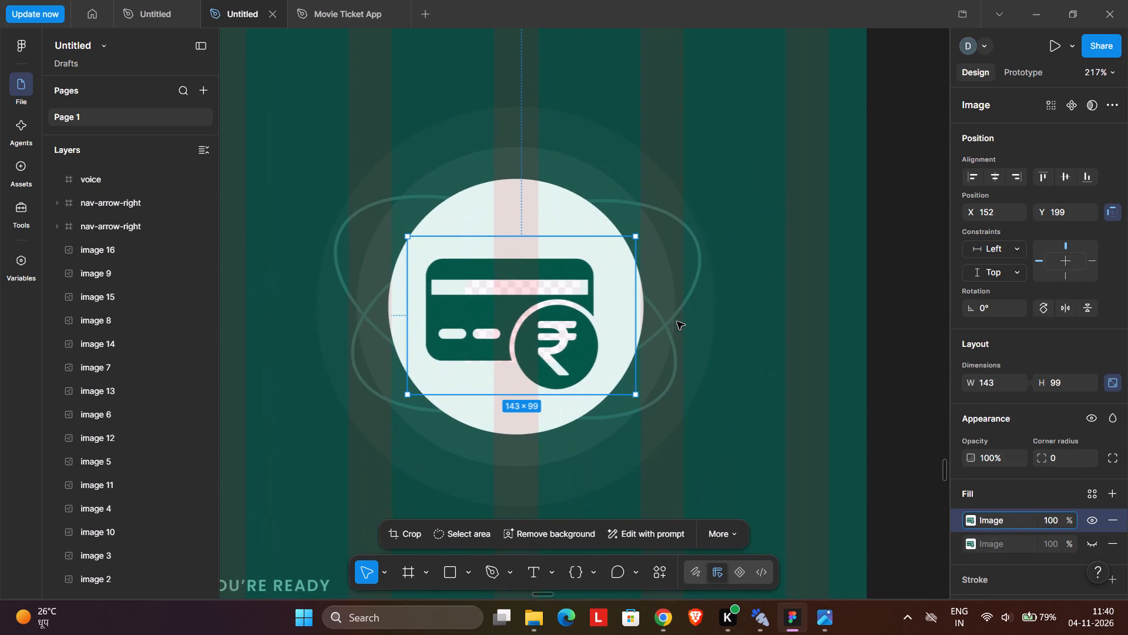
pyautogui.keyDown('shift'); pyautogui.moveTo(408, 235); pyautogui.dragTo(446, 256); pyautogui.keyUp('shift')
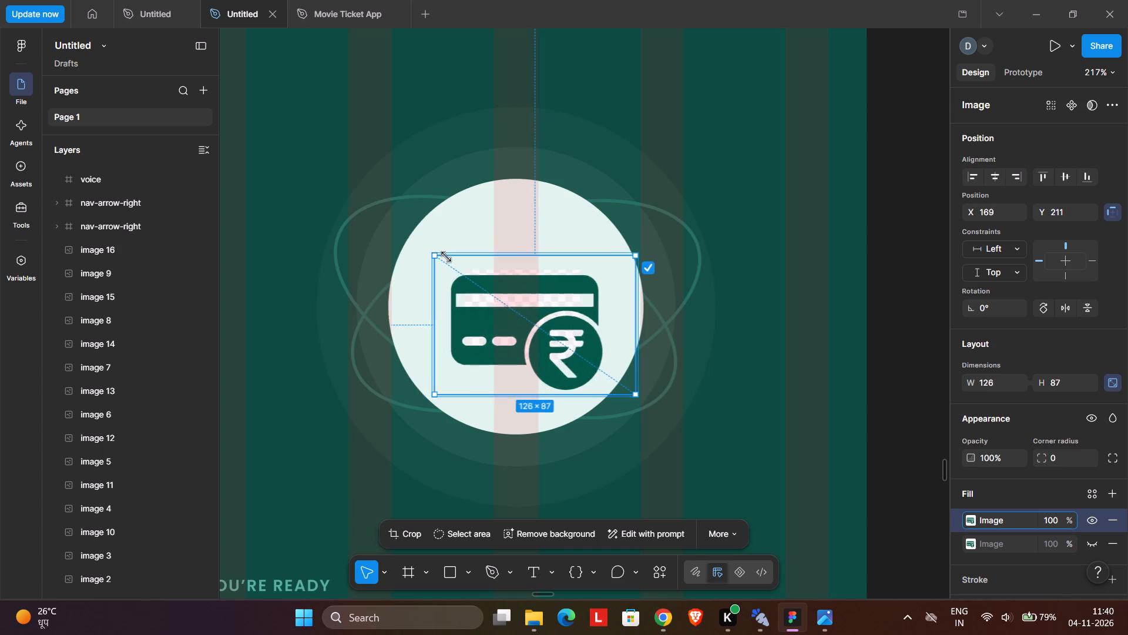
pyautogui.keyDown('shift'); pyautogui.moveTo(446, 256); pyautogui.dragTo(462, 266); pyautogui.keyUp('shift')
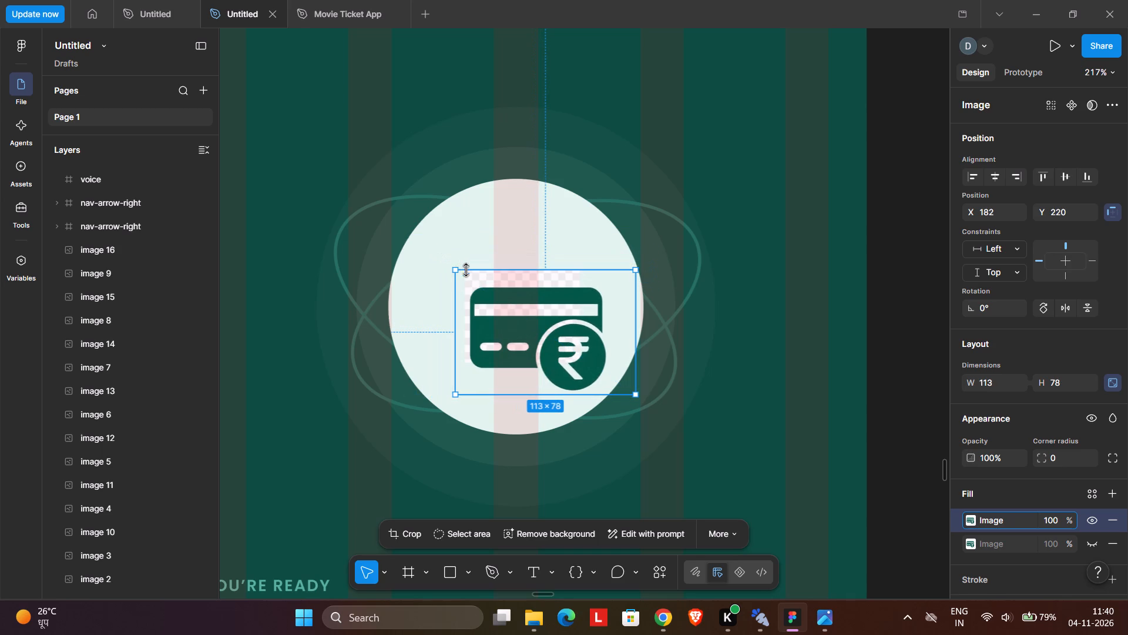
pyautogui.moveTo(529, 330); pyautogui.dragTo(502, 310)
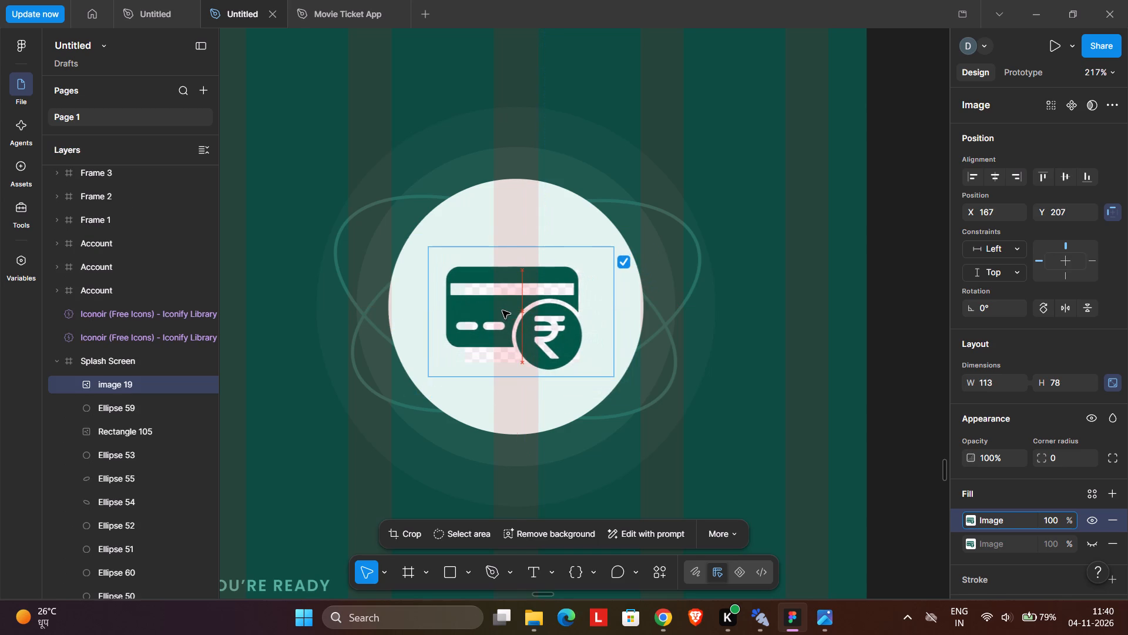
pyautogui.moveTo(502, 310); pyautogui.dragTo(499, 309)
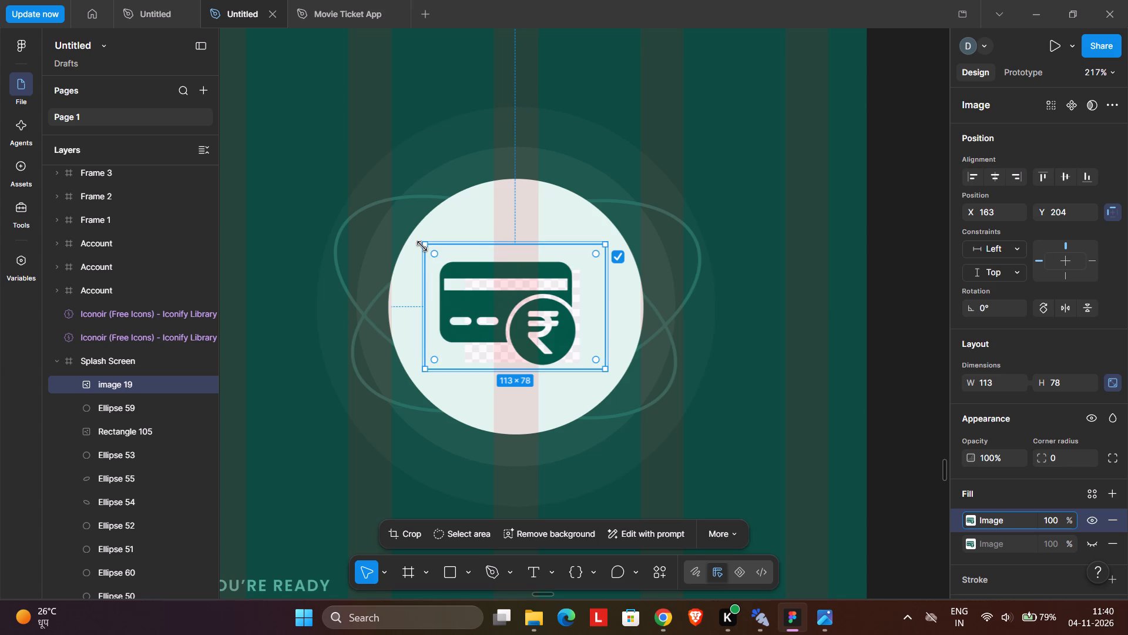
pyautogui.keyDown('shift'); pyautogui.moveTo(422, 246); pyautogui.dragTo(460, 273); pyautogui.keyUp('shift')
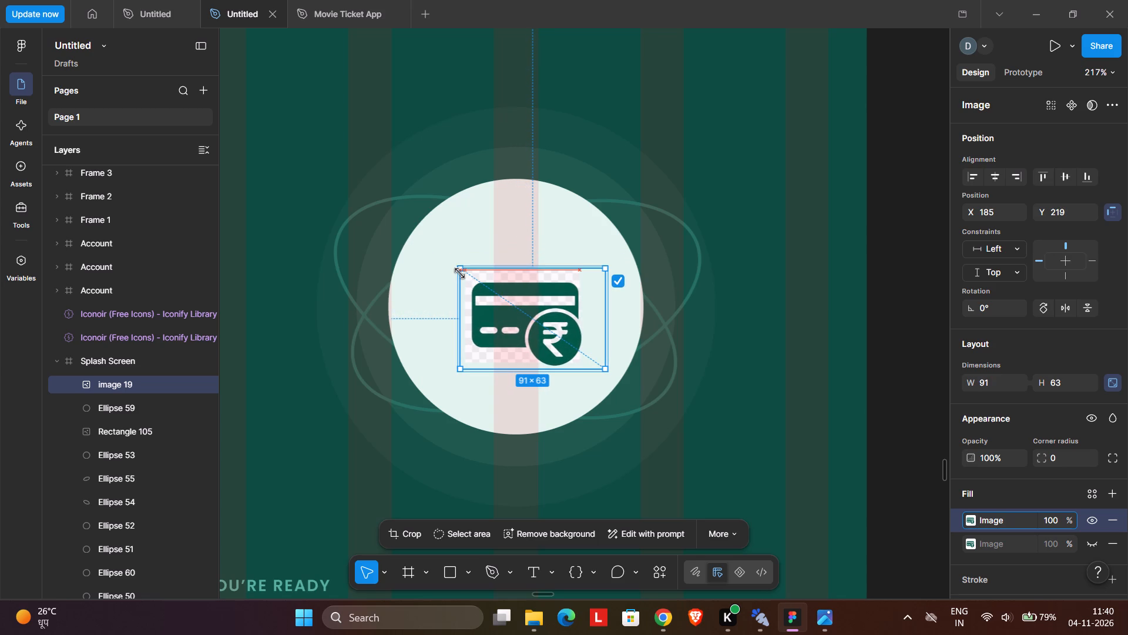
pyautogui.keyDown('shift'); pyautogui.moveTo(460, 273); pyautogui.dragTo(464, 278); pyautogui.keyUp('shift')
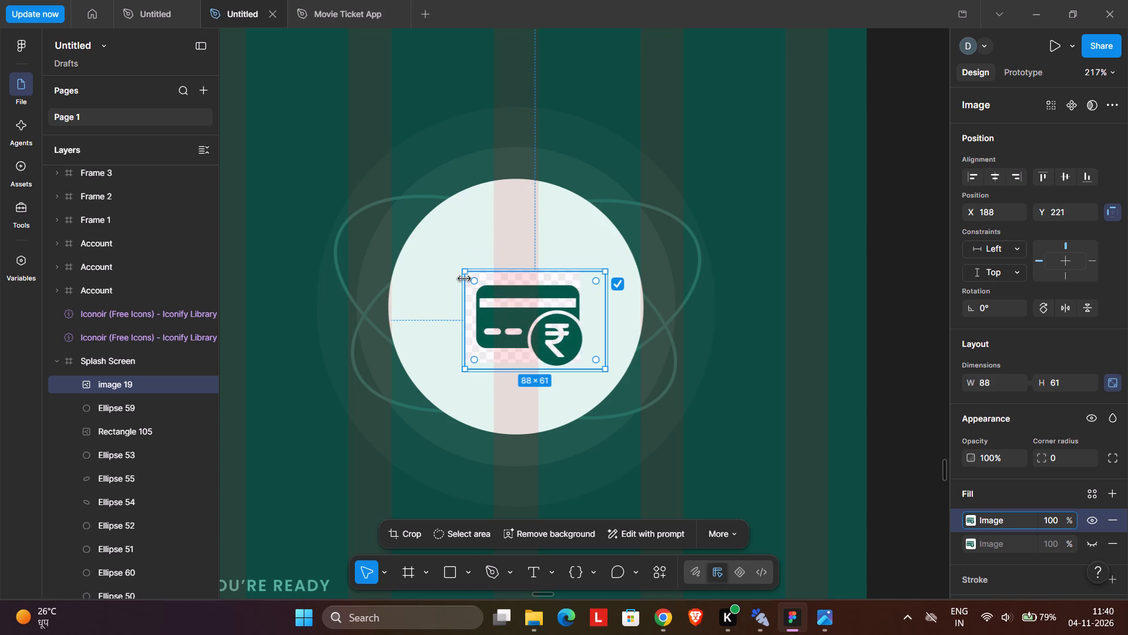
# Move the pay icon aside and delete the checkered placeholder rectangle from the white circle.
pyautogui.moveTo(511, 313); pyautogui.dragTo(471, 196)
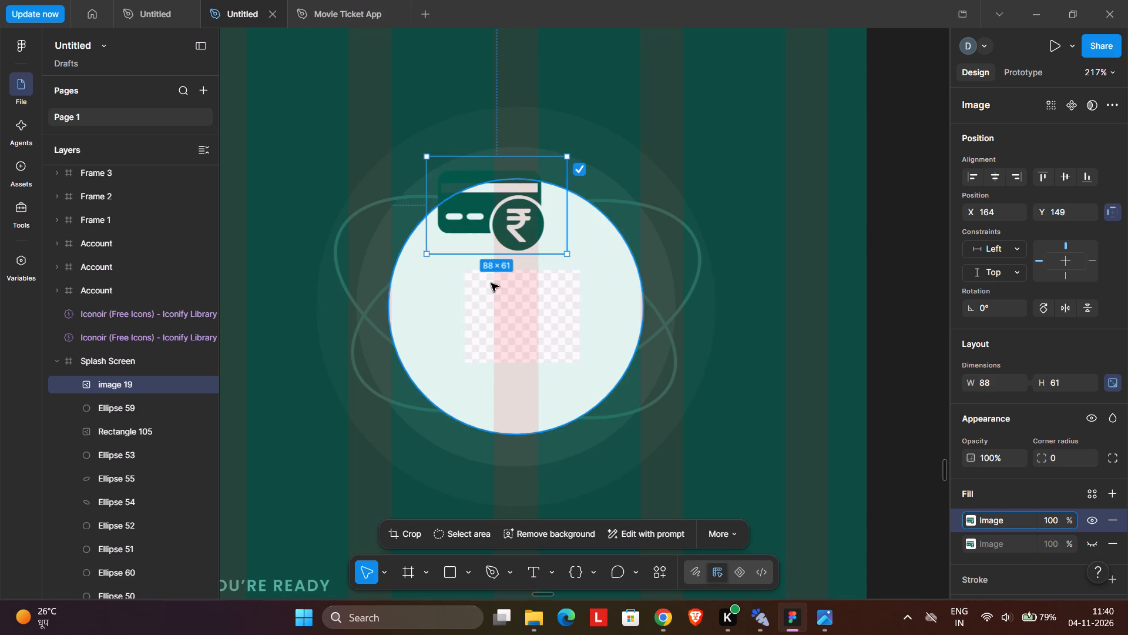
pyautogui.click(493, 287)
pyautogui.press('Delete')
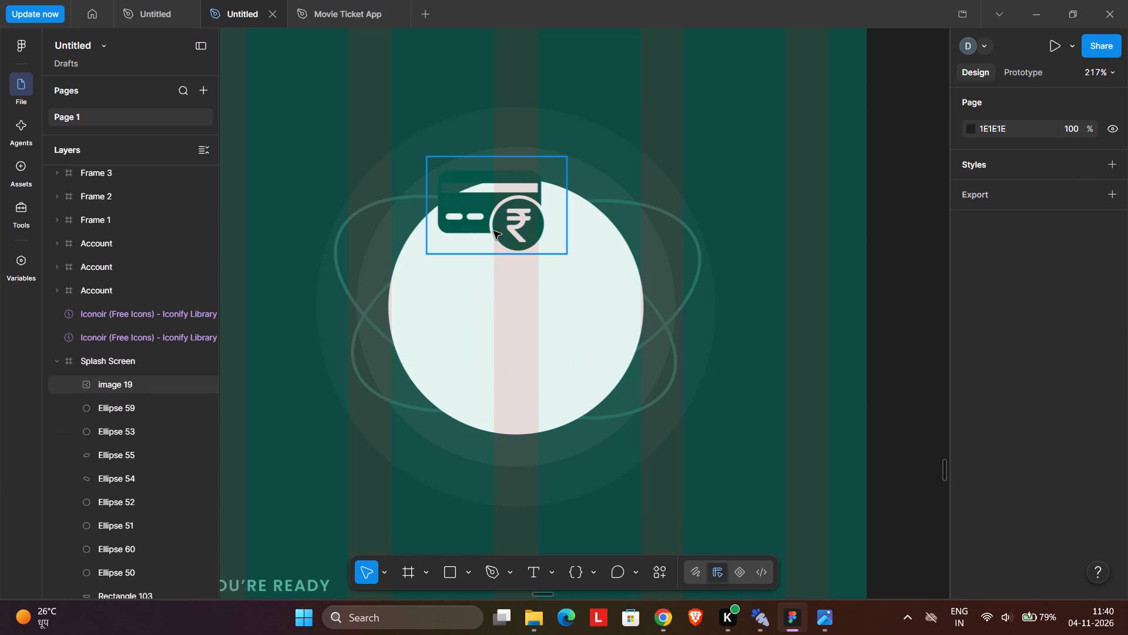
# Centre the pay icon in the white circle of the "Pay with confidence." frame, at about X 176, Y 212.
pyautogui.moveTo(493, 231); pyautogui.dragTo(511, 330)
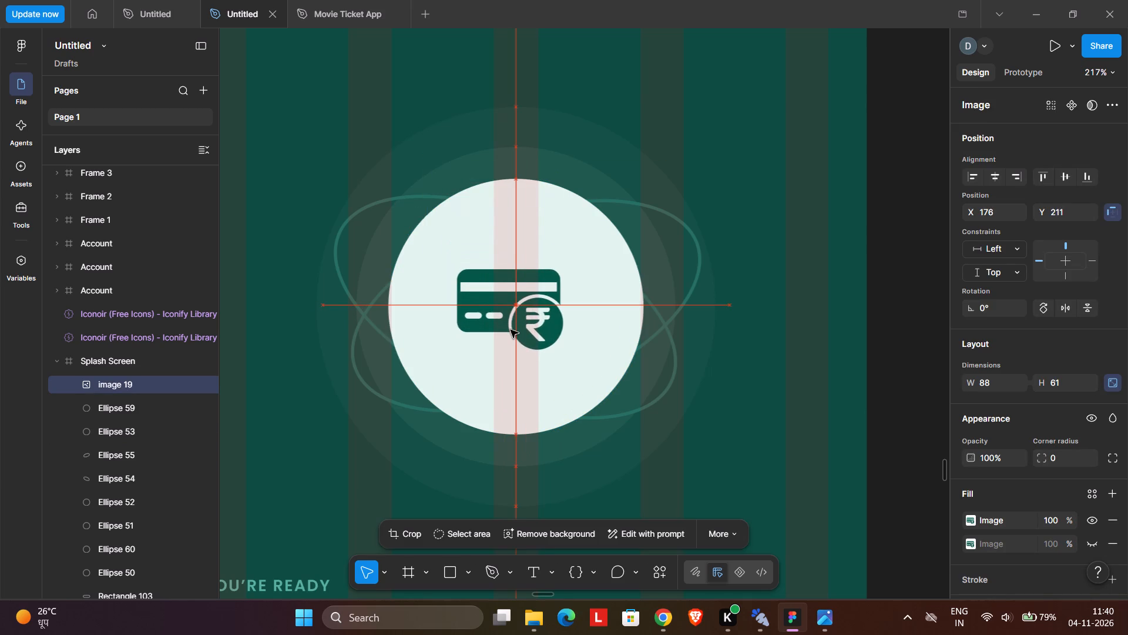
pyautogui.moveTo(511, 330); pyautogui.dragTo(511, 332)
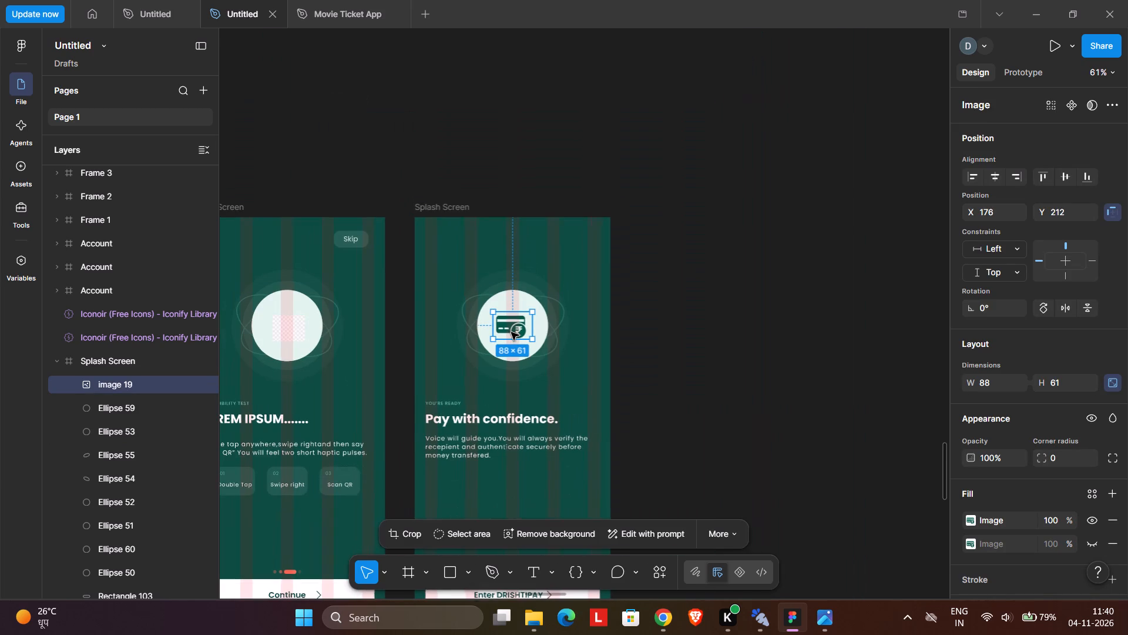
pyautogui.click(687, 278)
# Delete the black microphone image from the "Let's create your voice profile." frame, keeping the voice wave icon.
pyautogui.hscroll(3, 651, 253)
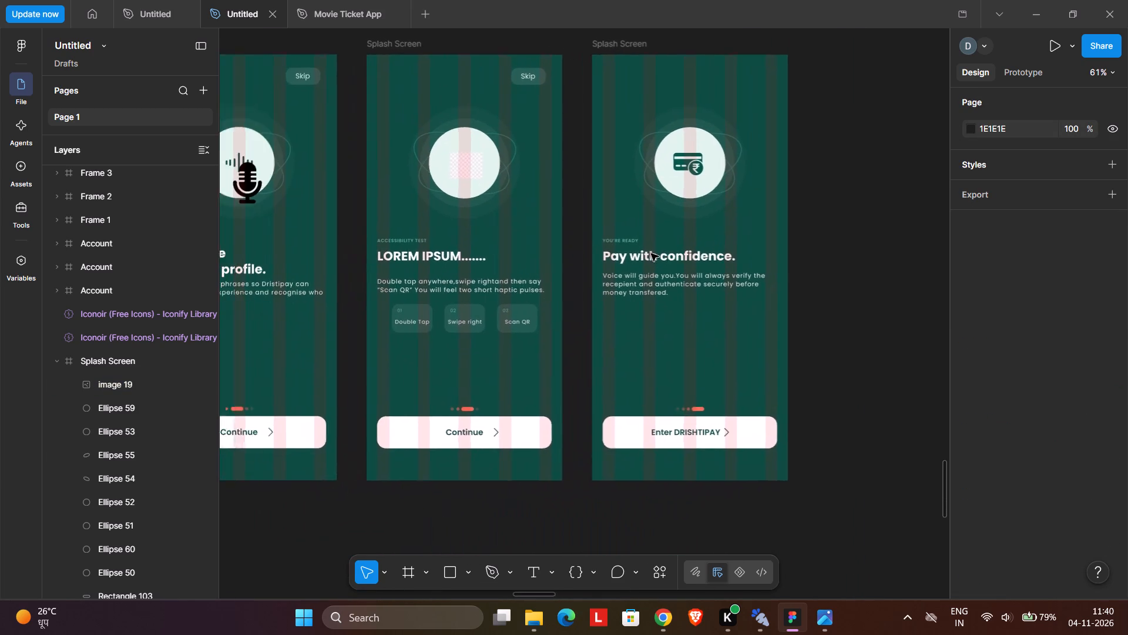
pyautogui.hscroll(3, 651, 253)
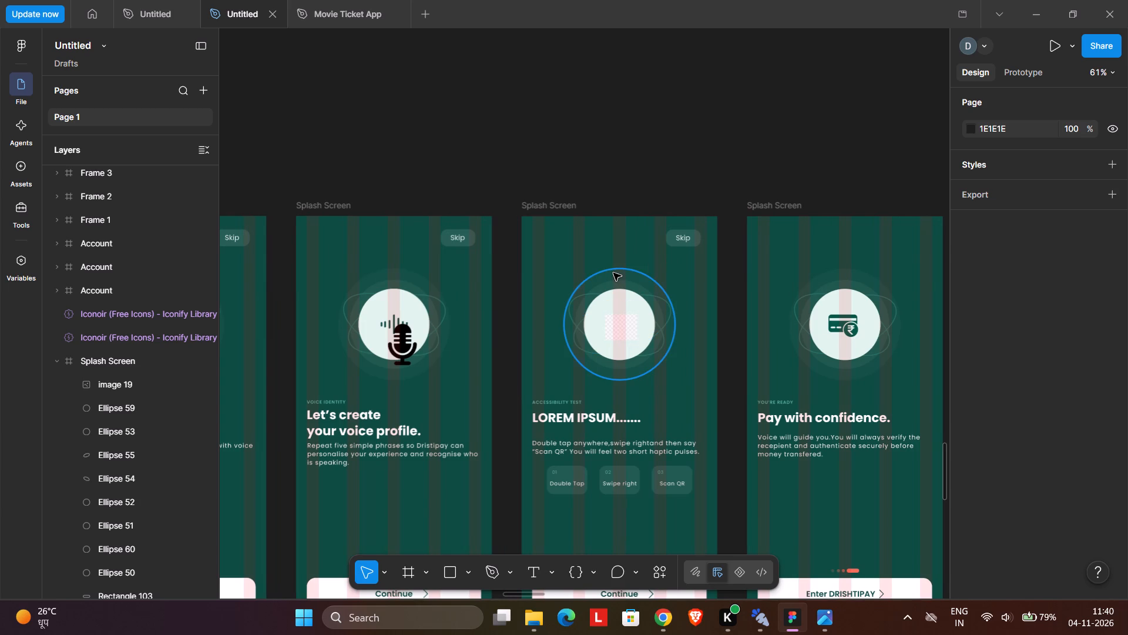
pyautogui.click(399, 354)
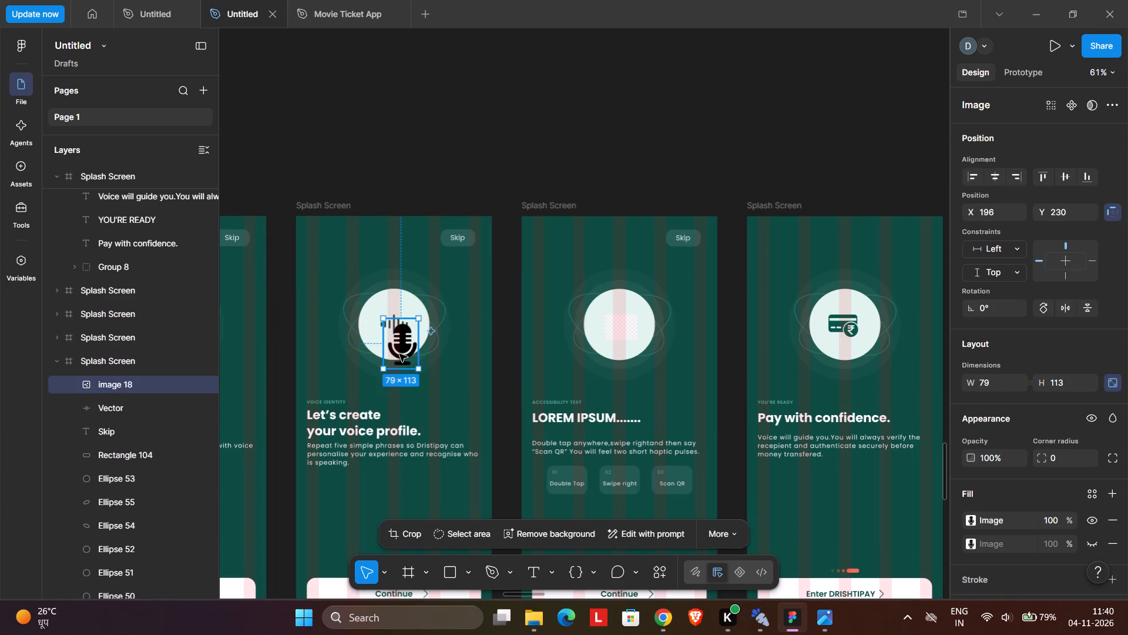
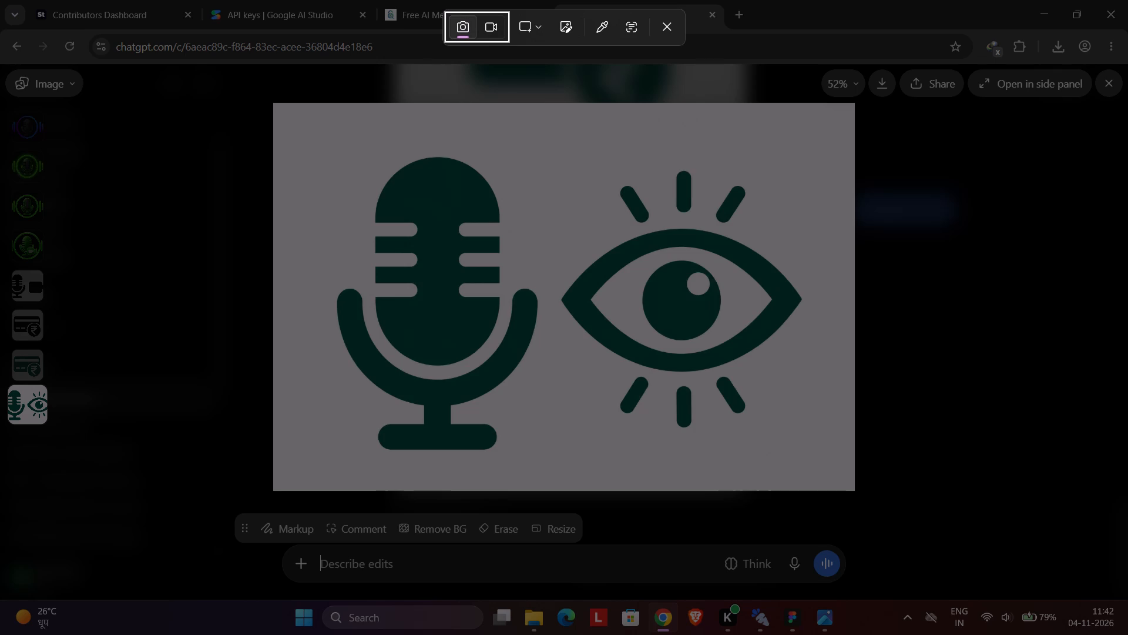
pyautogui.moveTo(548, 123); pyautogui.dragTo(465, 413)
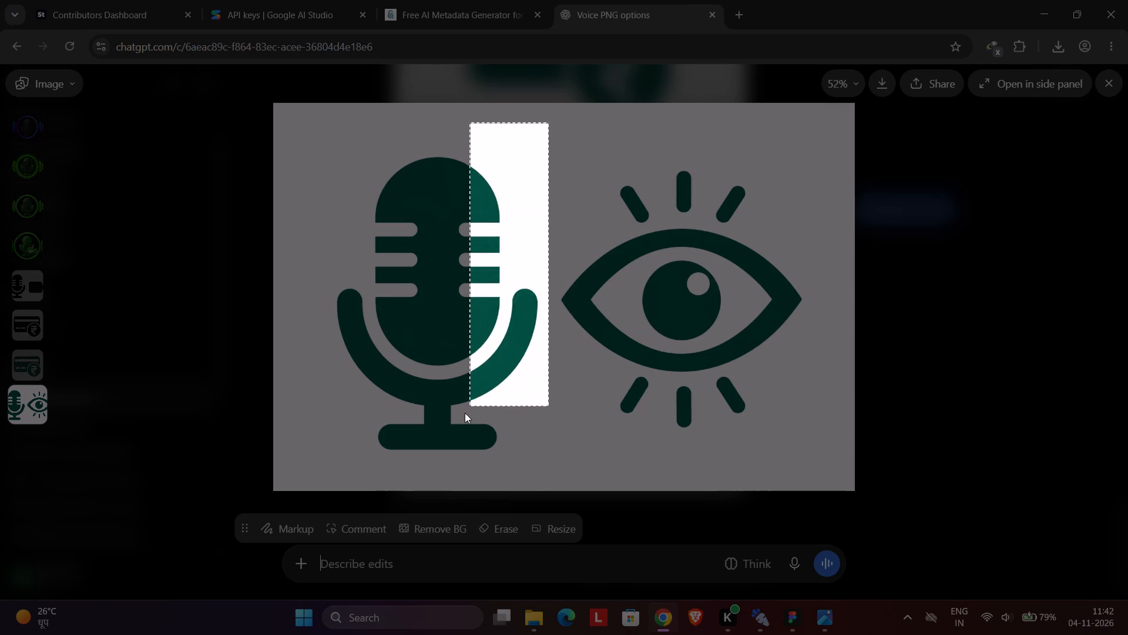
pyautogui.moveTo(465, 413); pyautogui.dragTo(323, 469)
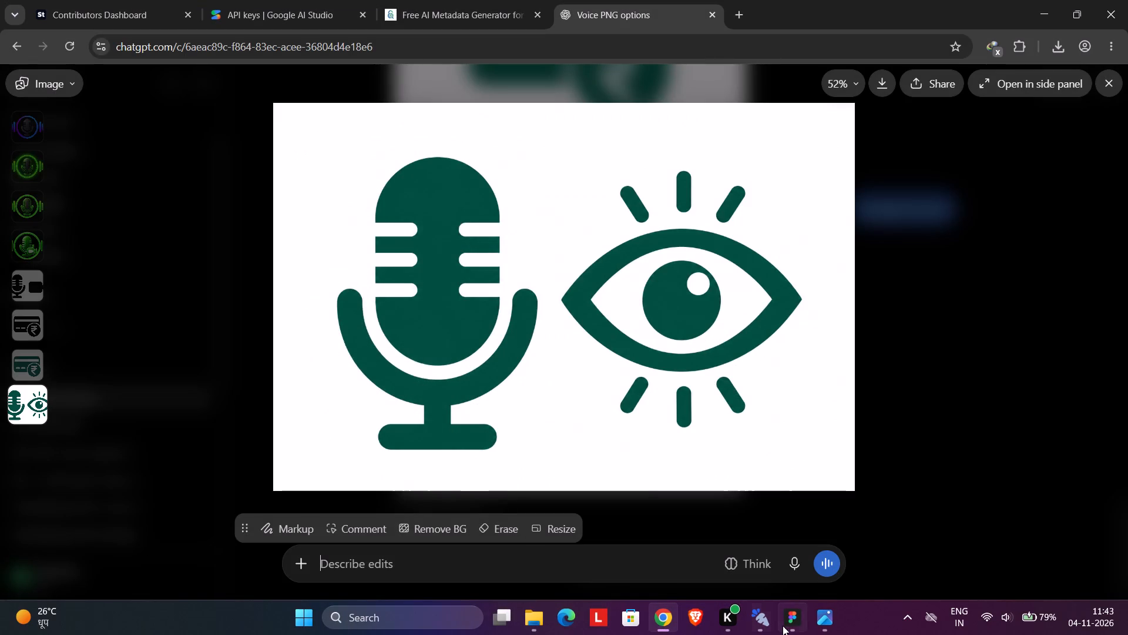
# Switch to Figma, paste the microphone capture on the empty canvas above the Splash Screen frames and remove its background.
pyautogui.click(787, 626)
pyautogui.scroll(2, 580, 191)
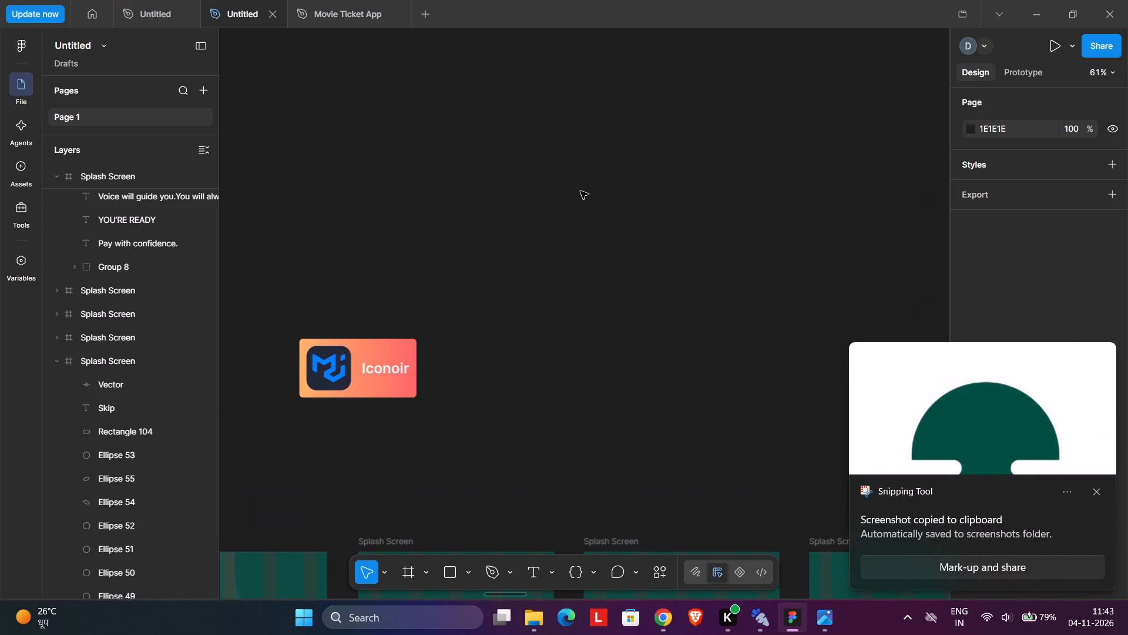
pyautogui.scroll(1, 580, 191)
pyautogui.hotkey('ctrl', 'v')
pyautogui.moveTo(556, 363); pyautogui.dragTo(528, 421)
pyautogui.click(558, 535)
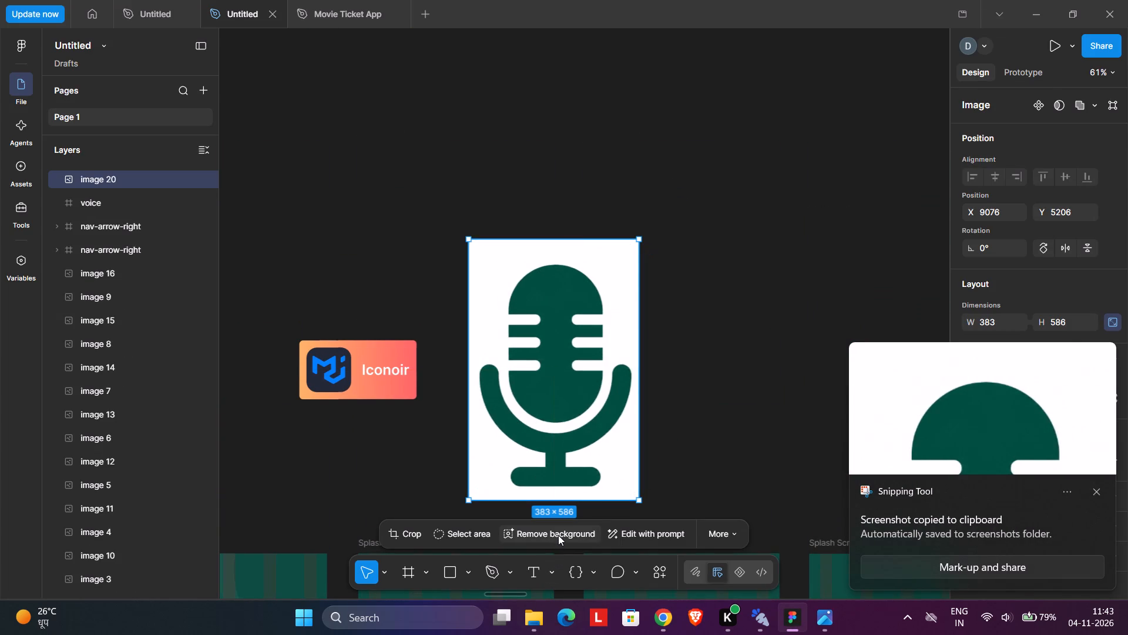
pyautogui.scroll(-2, 669, 473)
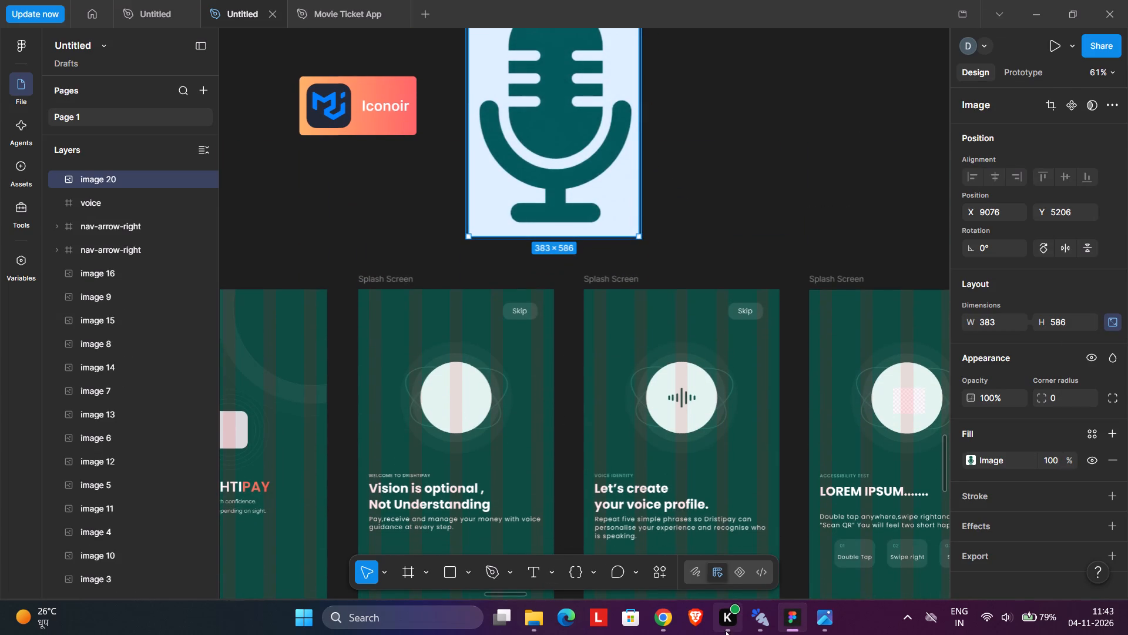
# Return to the enlarged ChatGPT image and capture a screenshot of just the eye icon.
pyautogui.click(657, 627)
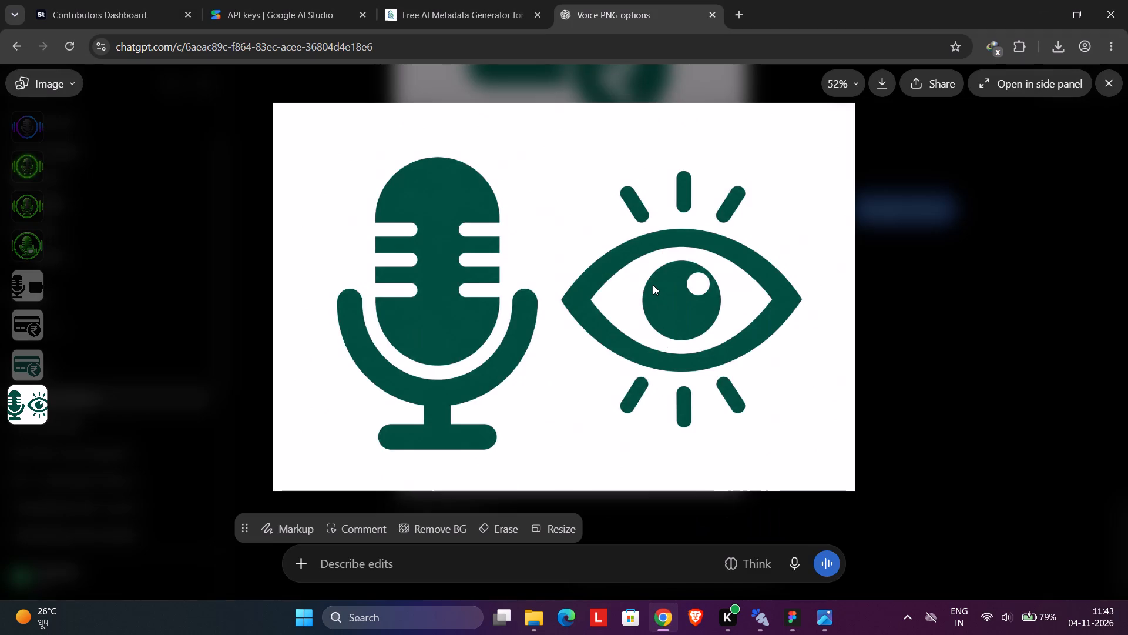
pyautogui.press('Print')
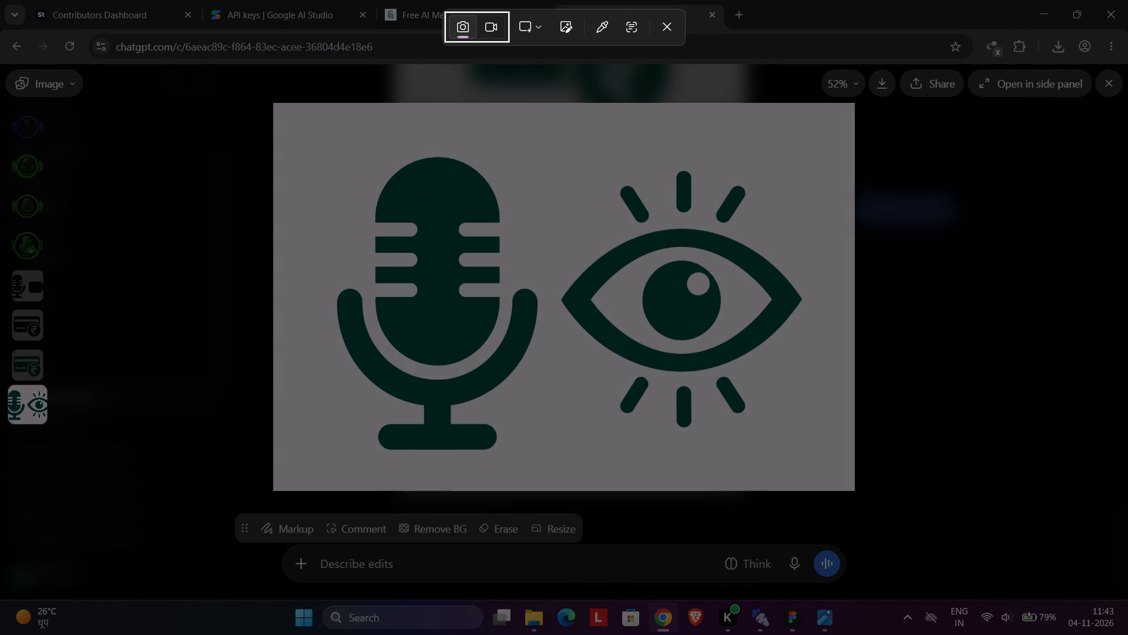
pyautogui.moveTo(552, 142); pyautogui.dragTo(694, 319)
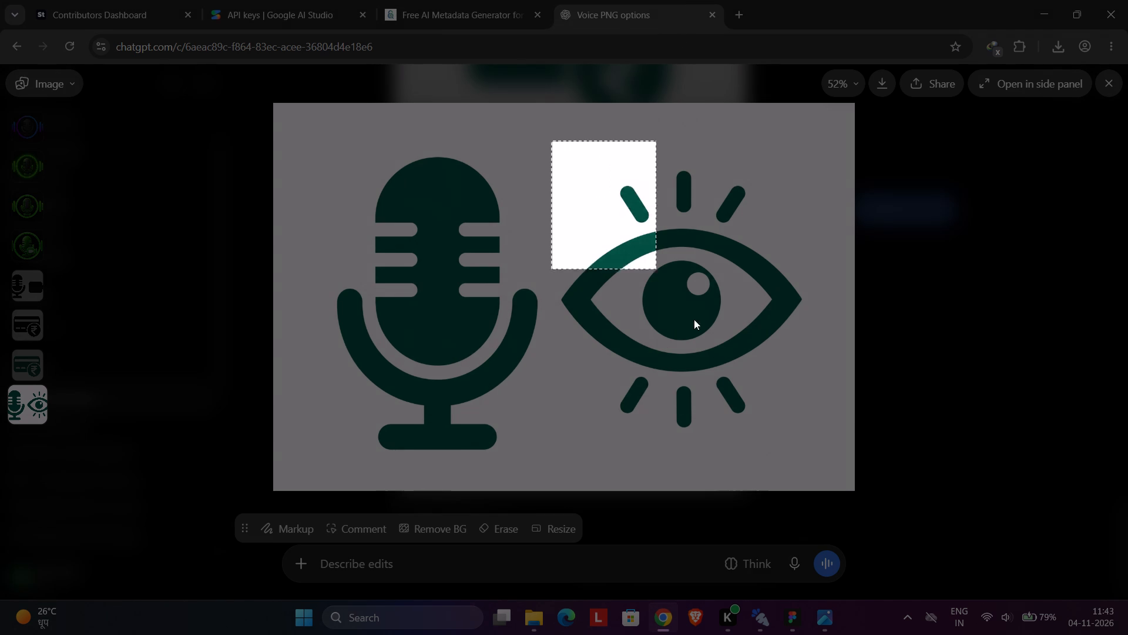
pyautogui.moveTo(694, 319); pyautogui.dragTo(814, 442)
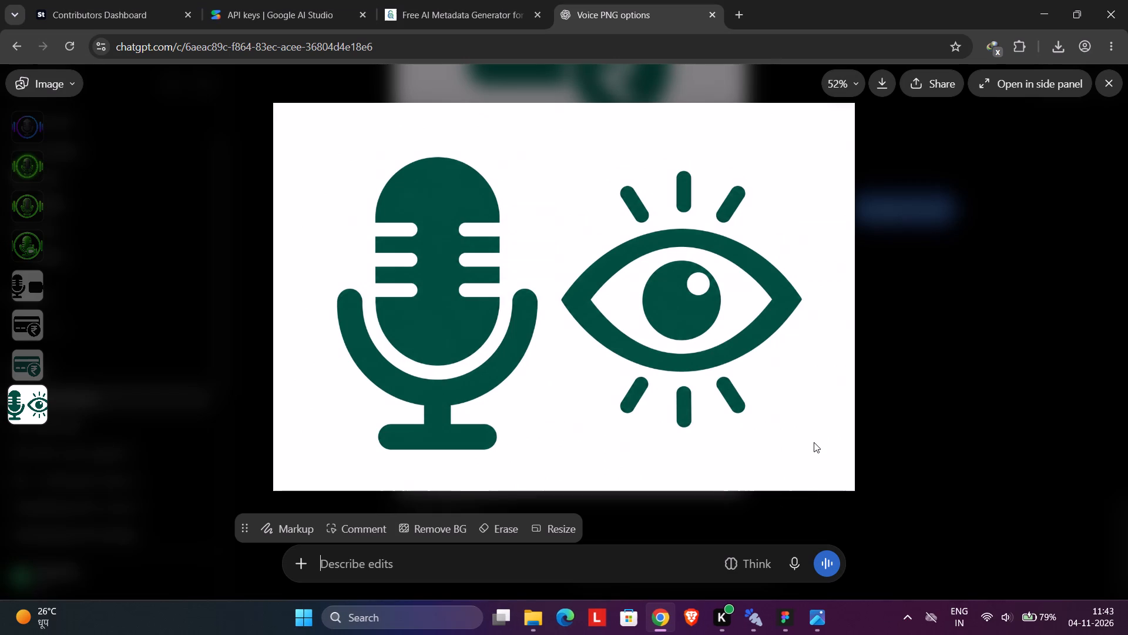
# Switch to Figma, paste the eye capture, place it beside the microphone above the frames and remove its background.
pyautogui.click(785, 617)
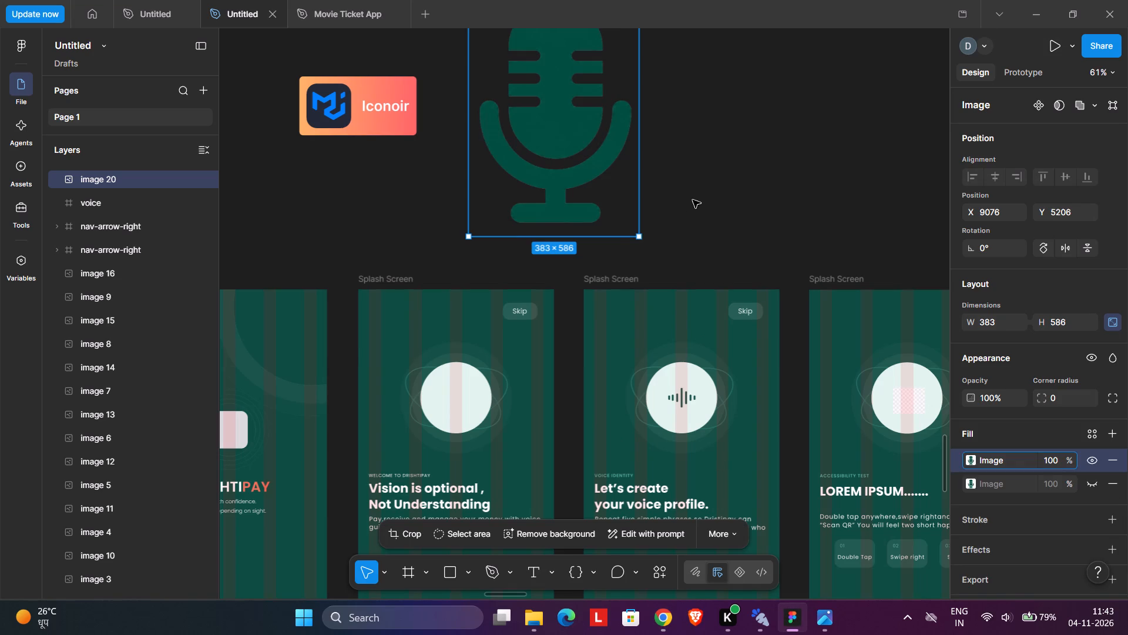
pyautogui.hscroll(-1, 694, 200)
pyautogui.click(694, 200)
pyautogui.hotkey('ctrl', 'v')
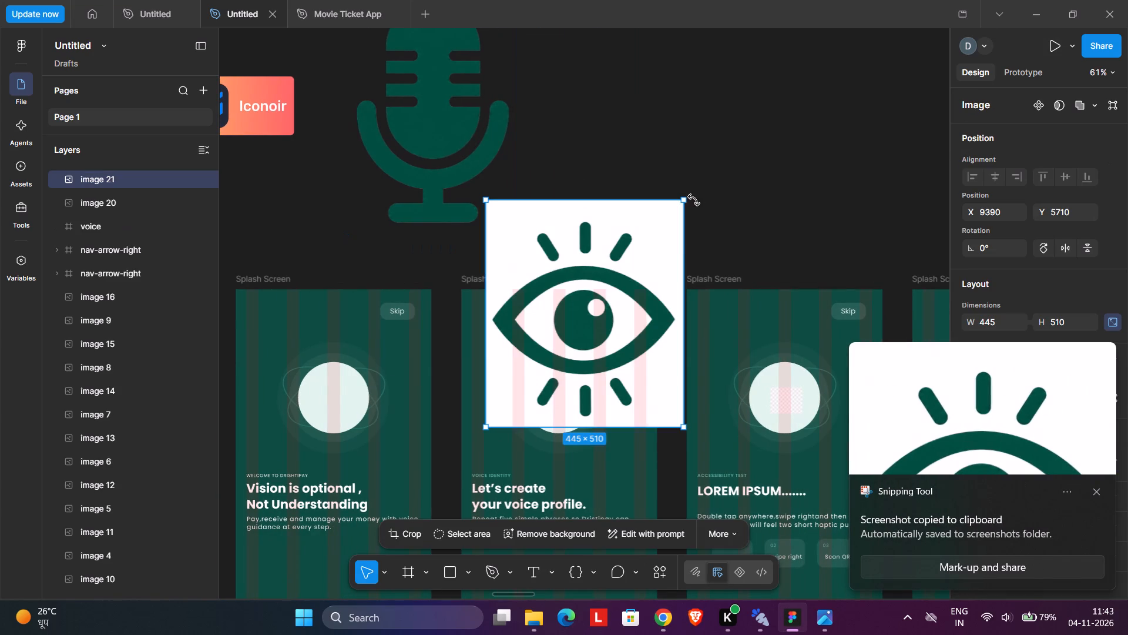
pyautogui.moveTo(621, 289); pyautogui.dragTo(710, 104)
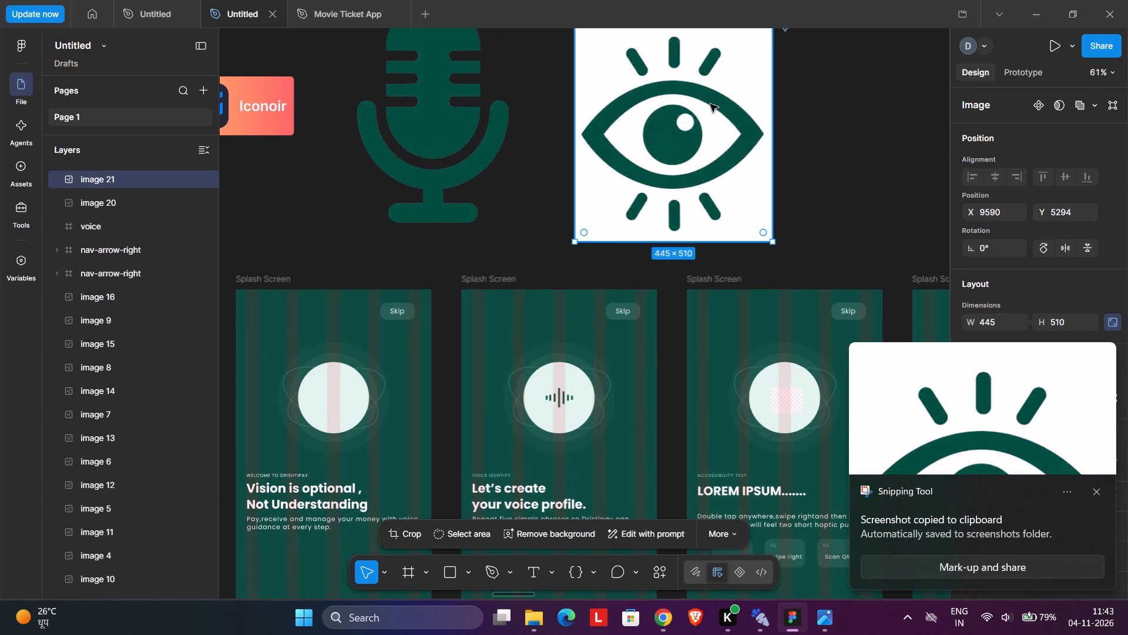
pyautogui.click(542, 529)
pyautogui.hscroll(1, 573, 453)
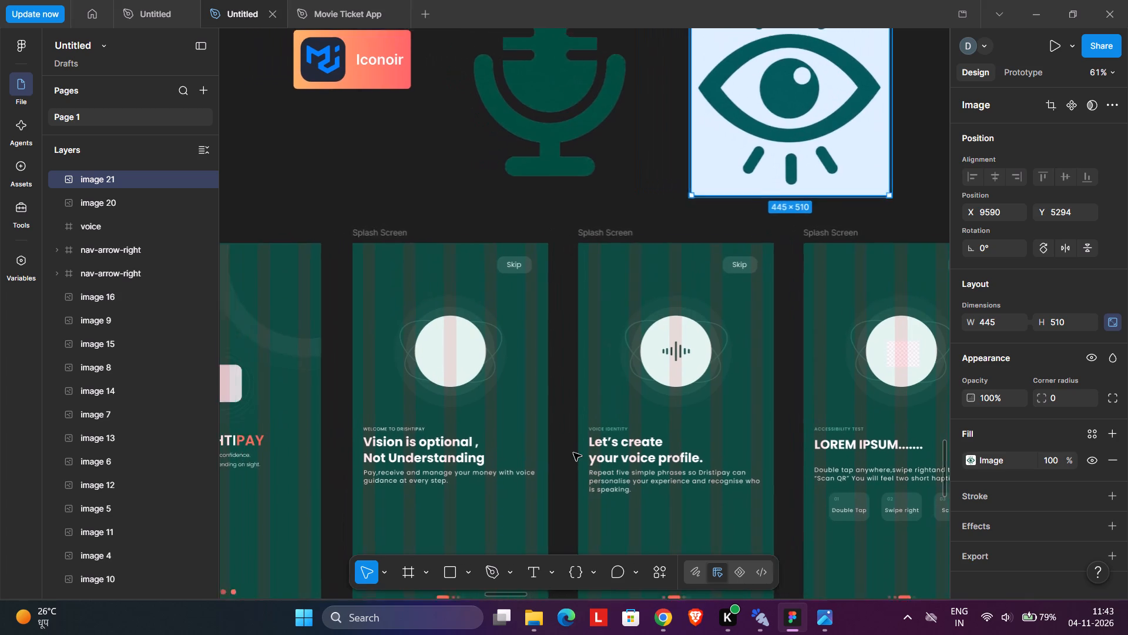
pyautogui.hscroll(1, 573, 453)
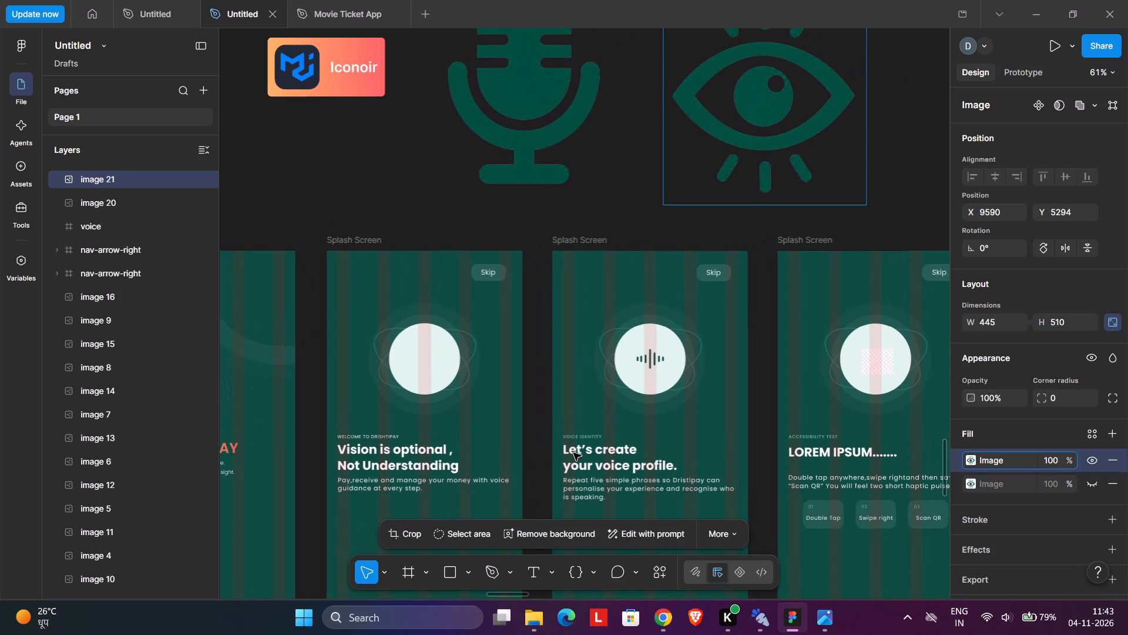
# Scale the eye image to about 69 × 79 and center it in the white circle of the "Vision is optional, Not Understanding" frame.
pyautogui.moveTo(748, 135); pyautogui.dragTo(493, 310)
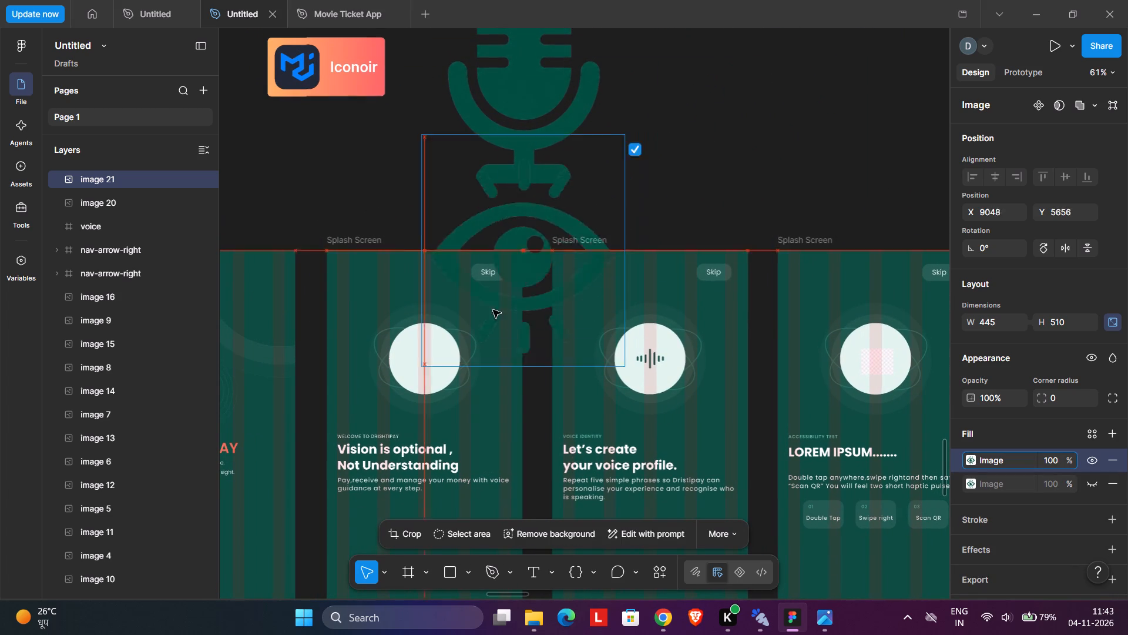
pyautogui.moveTo(493, 310); pyautogui.dragTo(433, 392)
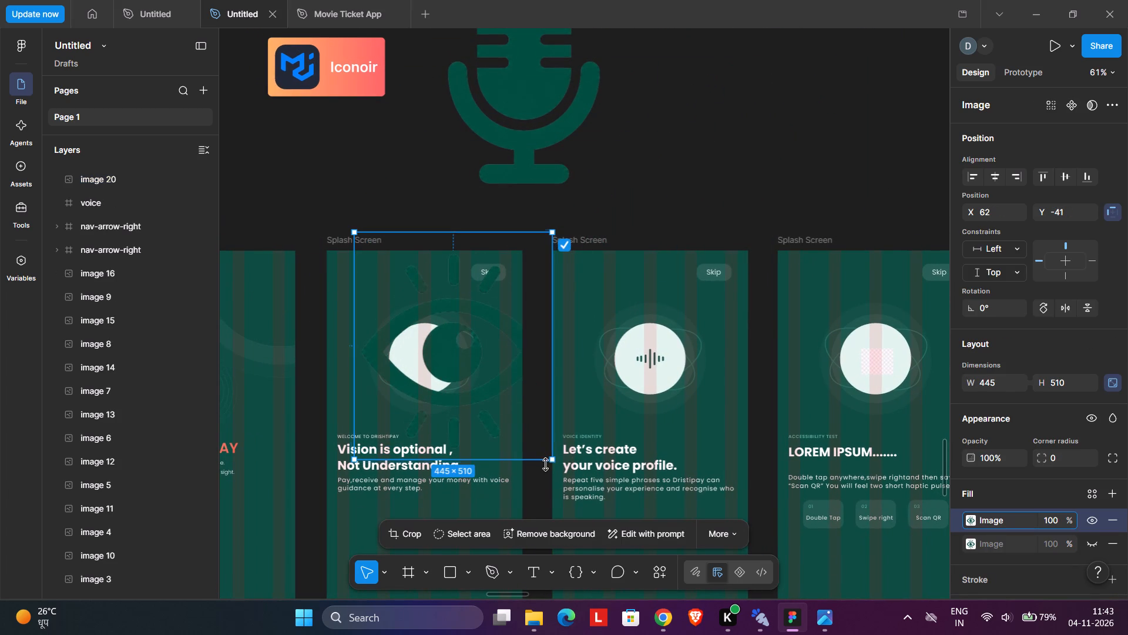
pyautogui.keyDown('shift'); pyautogui.moveTo(556, 459); pyautogui.dragTo(462, 385); pyautogui.keyUp('shift')
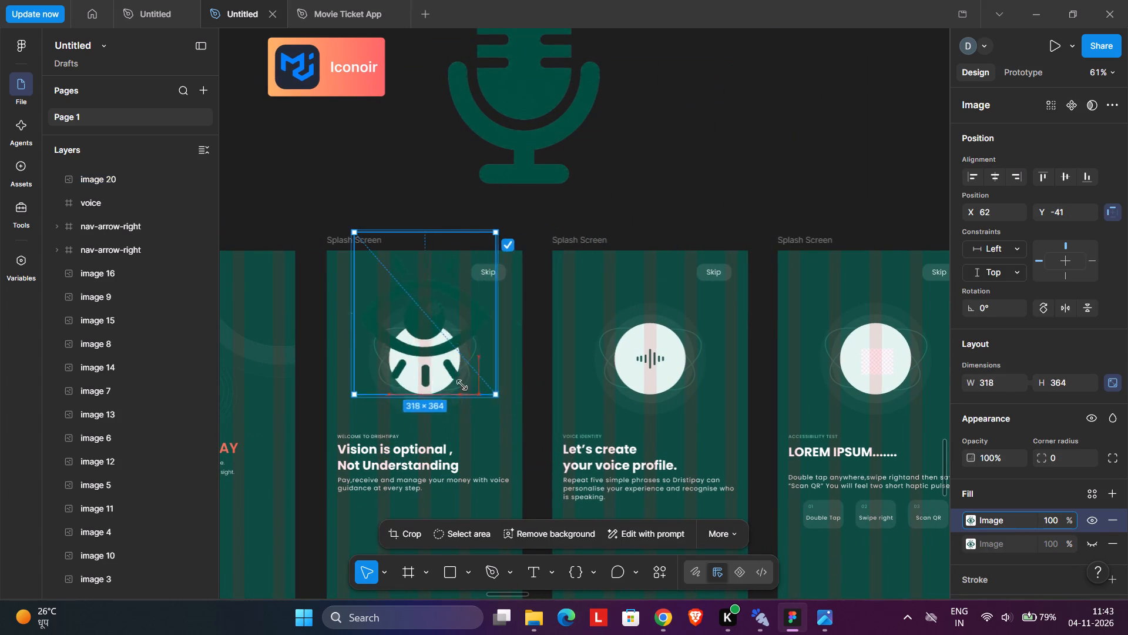
pyautogui.keyDown('shift'); pyautogui.moveTo(462, 385); pyautogui.dragTo(378, 268); pyautogui.keyUp('shift')
pyautogui.moveTo(367, 245); pyautogui.dragTo(367, 248)
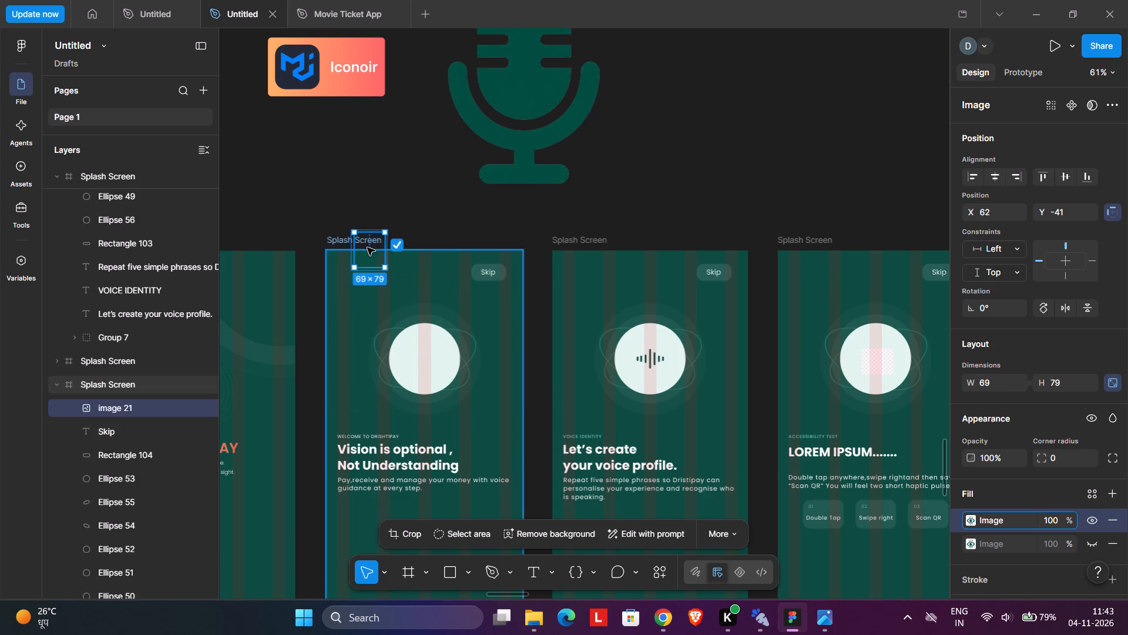
pyautogui.moveTo(367, 248); pyautogui.dragTo(422, 354)
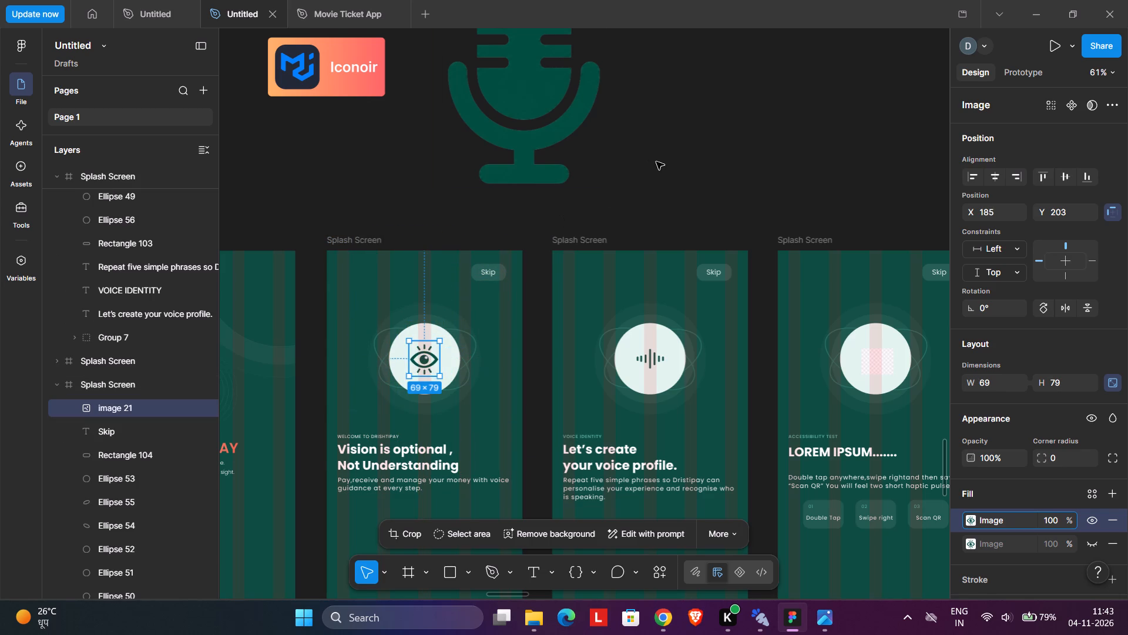
pyautogui.click(656, 162)
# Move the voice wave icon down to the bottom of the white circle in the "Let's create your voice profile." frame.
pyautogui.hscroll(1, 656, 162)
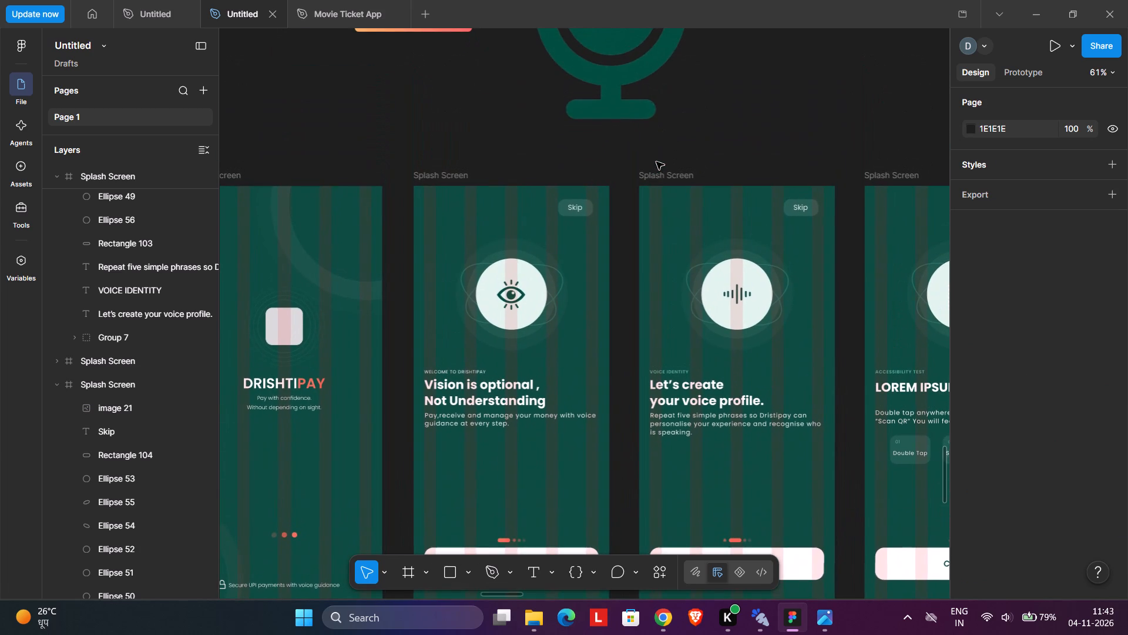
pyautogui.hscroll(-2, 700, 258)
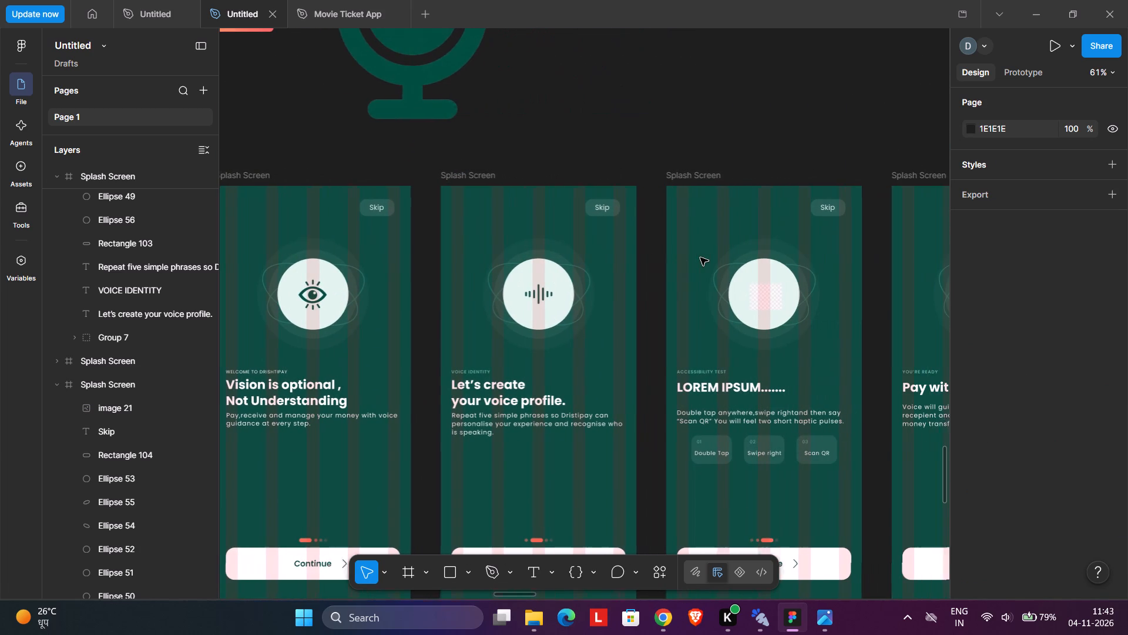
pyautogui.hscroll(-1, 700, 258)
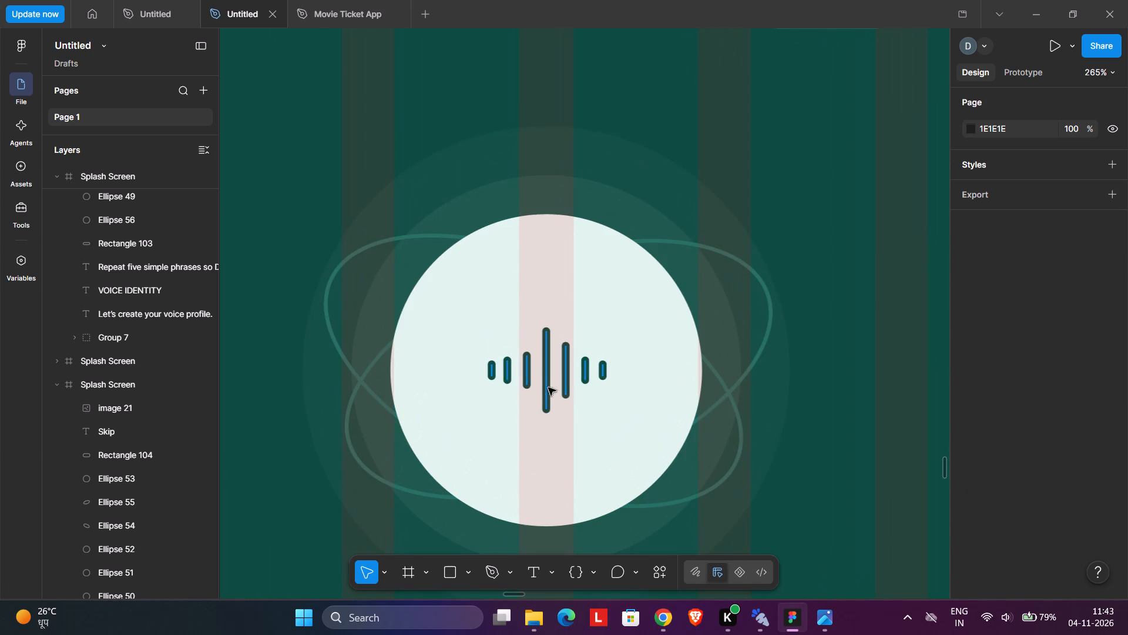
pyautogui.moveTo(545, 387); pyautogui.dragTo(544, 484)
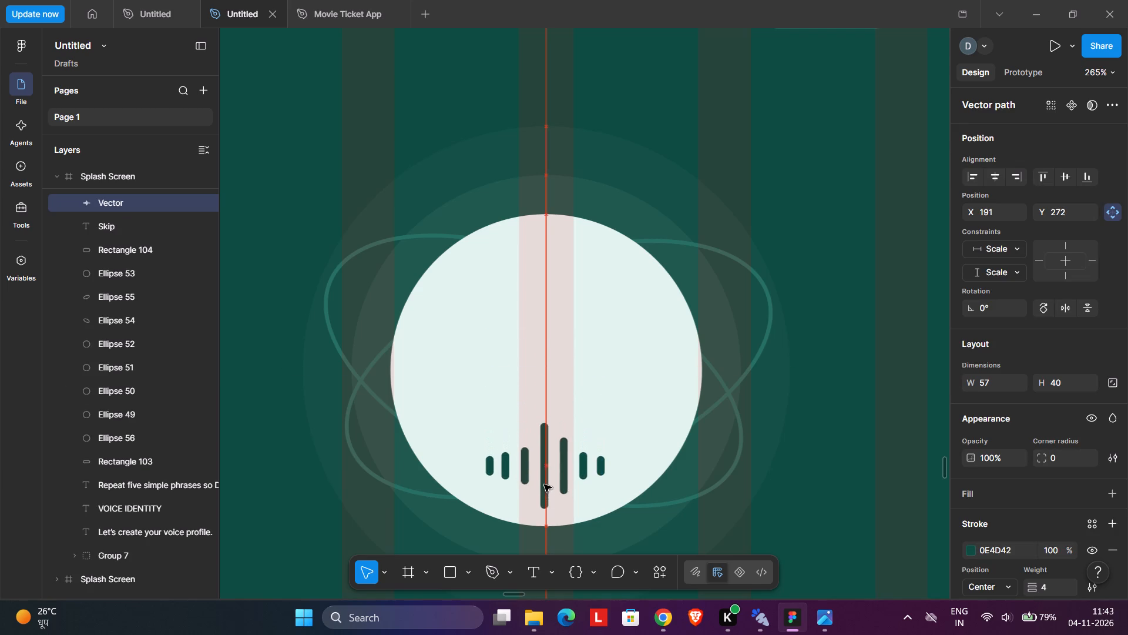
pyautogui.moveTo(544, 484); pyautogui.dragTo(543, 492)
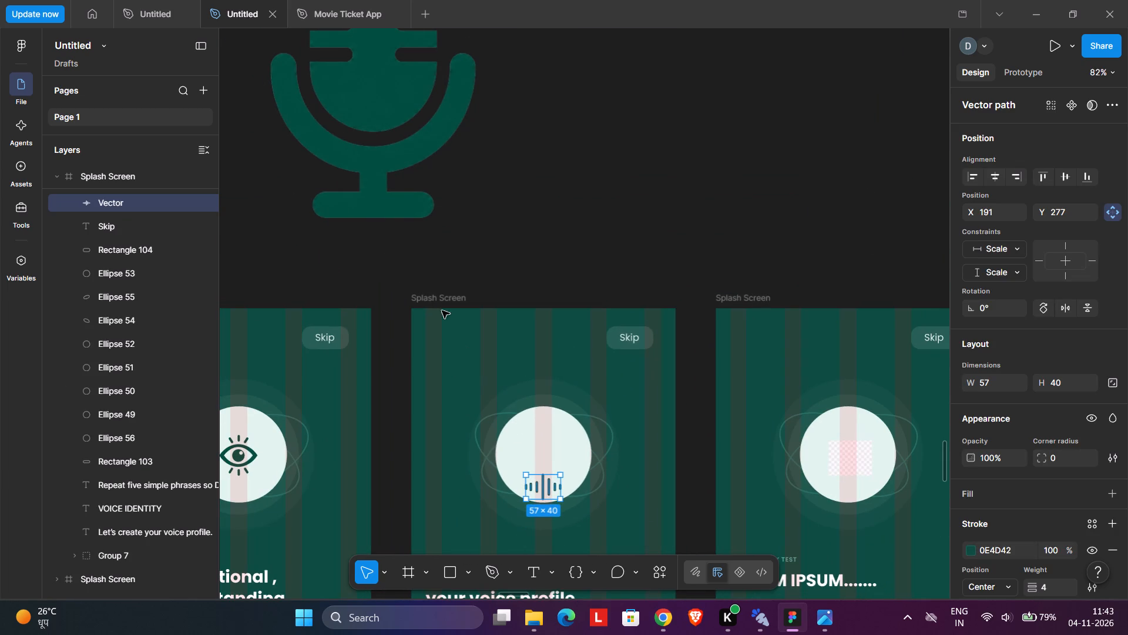
# Scale the microphone image to about 51 × 78 and place it above the voice wave in the "Let's create your voice profile." circle.
pyautogui.click(373, 171)
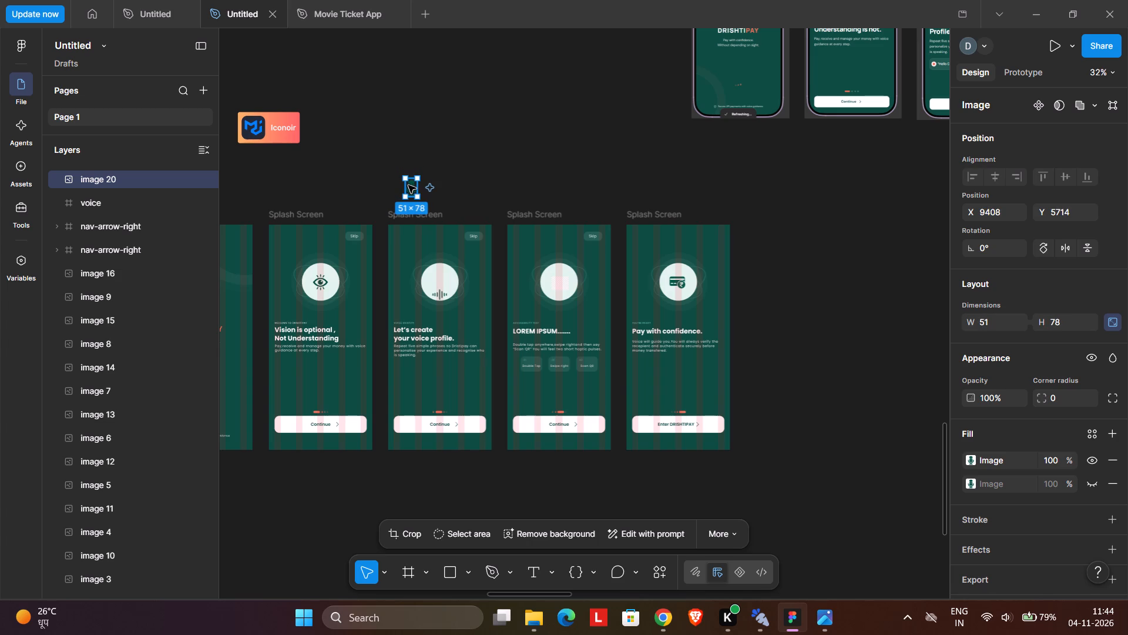
pyautogui.moveTo(408, 186); pyautogui.dragTo(439, 275)
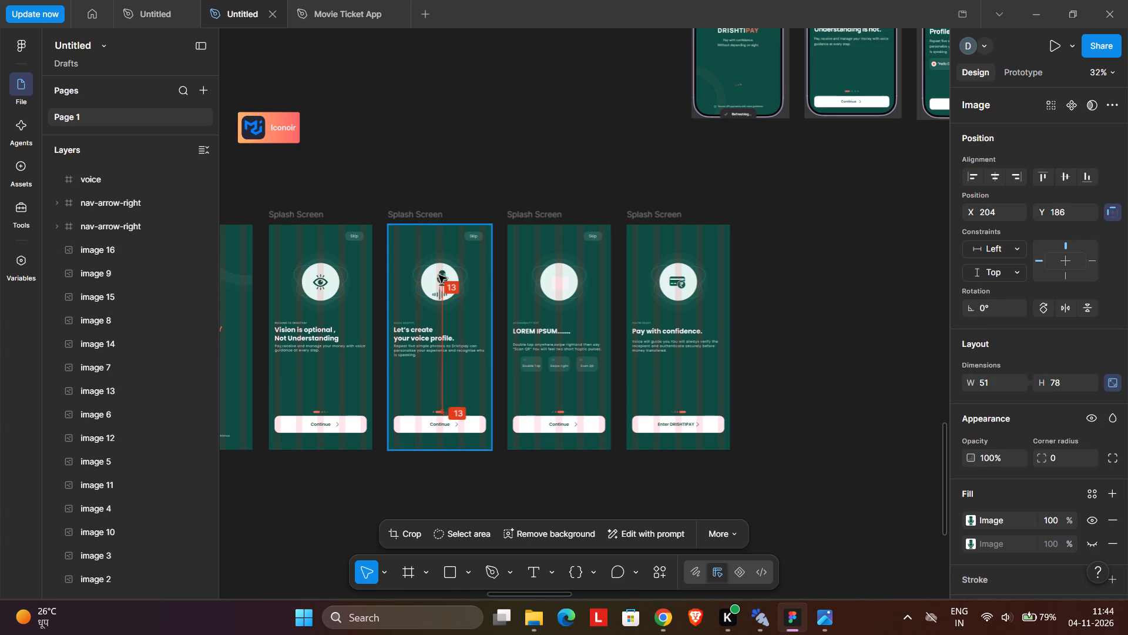
pyautogui.moveTo(439, 275); pyautogui.dragTo(436, 276)
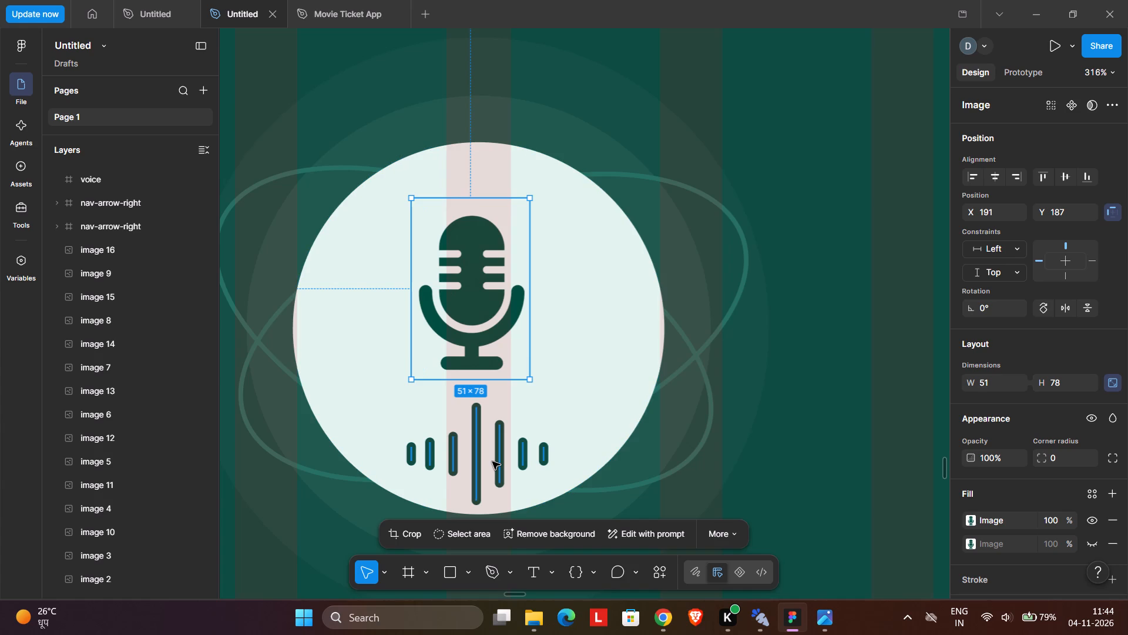
# Move the voice wave icon up to the circle's upper-right edge, beside the microphone.
pyautogui.click(492, 462)
pyautogui.moveTo(497, 462); pyautogui.dragTo(652, 265)
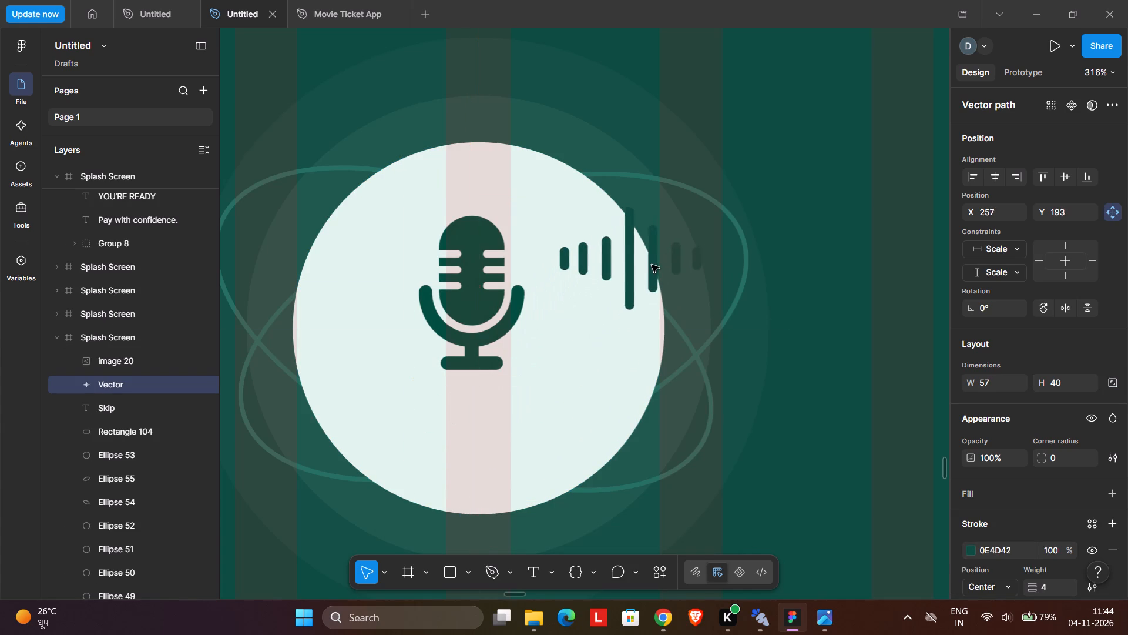
pyautogui.moveTo(652, 265); pyautogui.dragTo(663, 251)
# Move the microphone image down to about X 194, Y 203, at the middle of the "Let's create your voice profile." circle.
pyautogui.moveTo(455, 330); pyautogui.dragTo(459, 347)
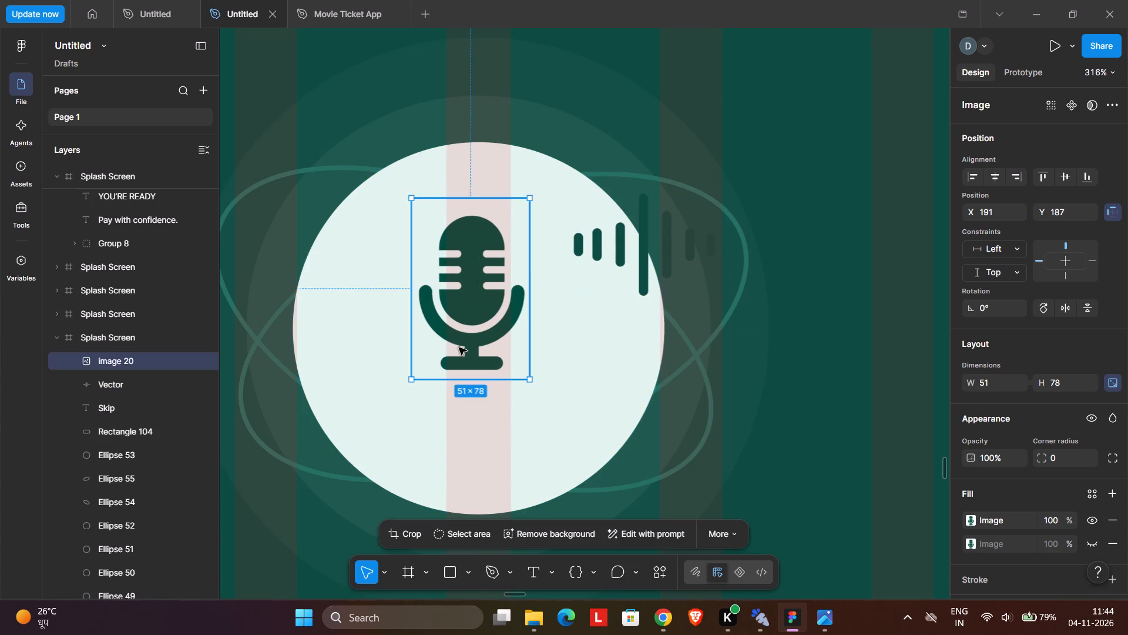
pyautogui.moveTo(459, 347); pyautogui.dragTo(465, 366)
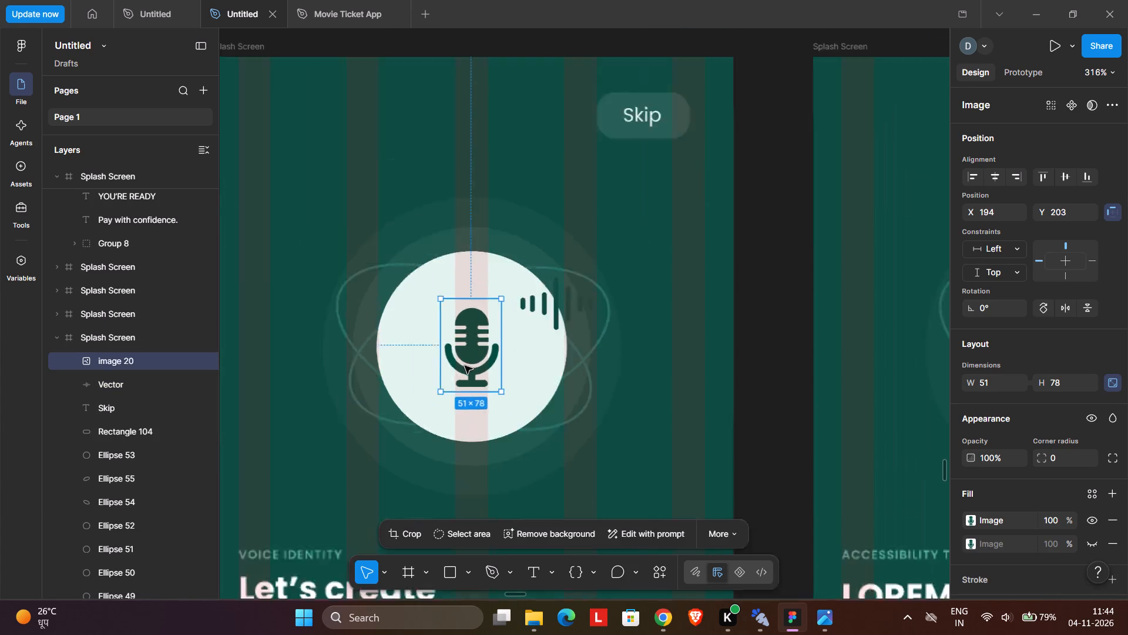
pyautogui.scroll(-1, 465, 366)
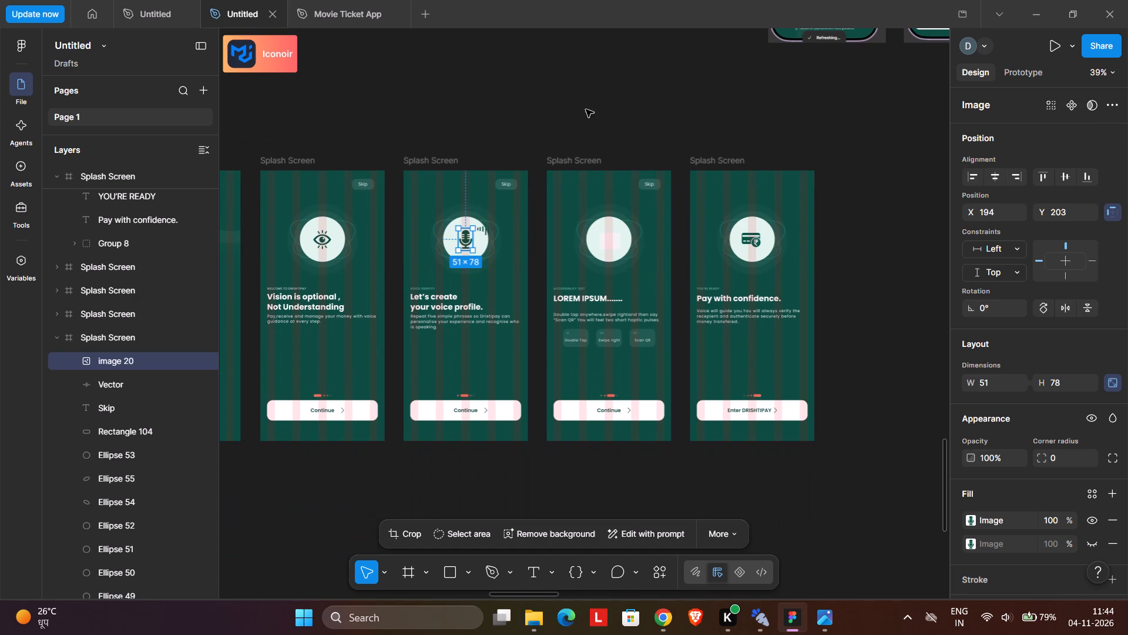
pyautogui.click(593, 102)
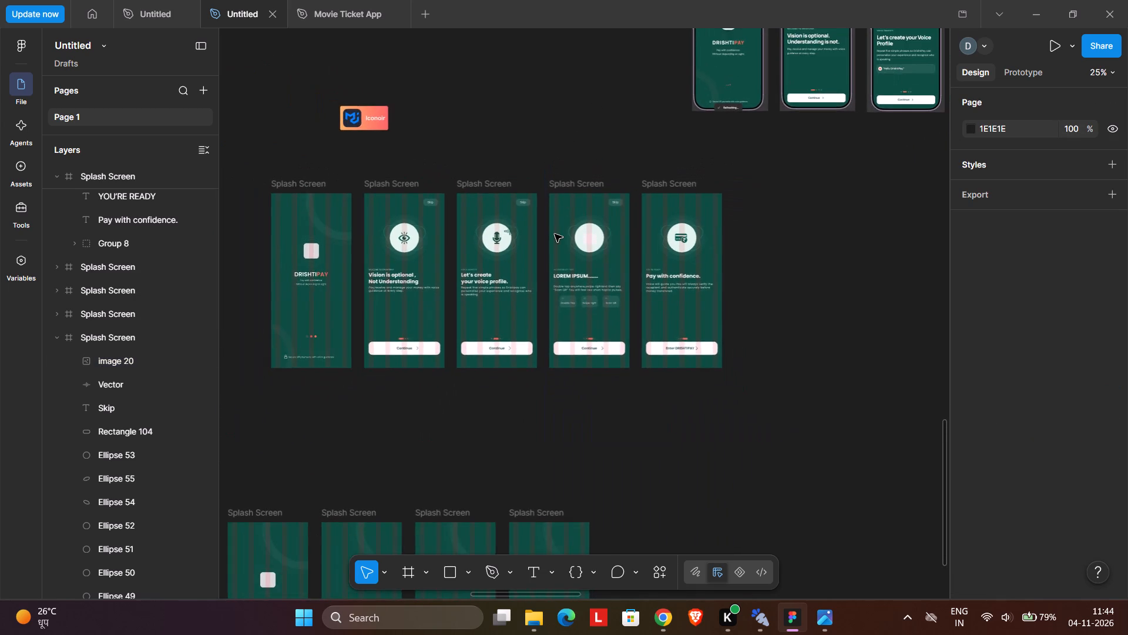
# In the lower row of six DrishtiPay splash frames, link the first frame to the second with an After delay trigger and delay 1.
pyautogui.hscroll(3, 555, 234)
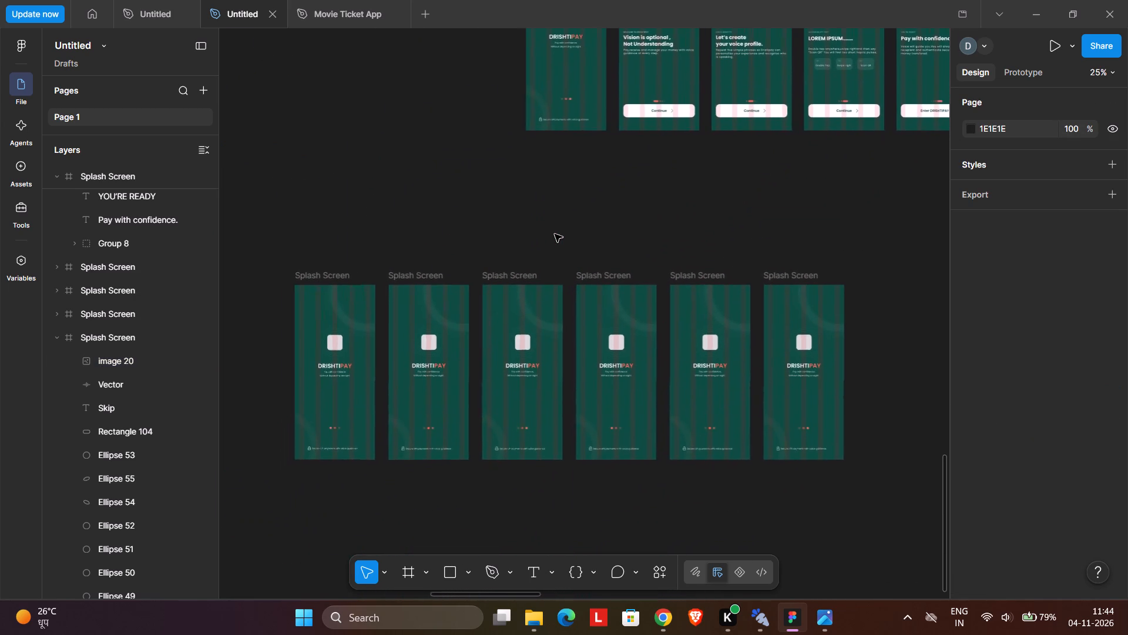
pyautogui.hscroll(1, 555, 234)
pyautogui.click(1013, 69)
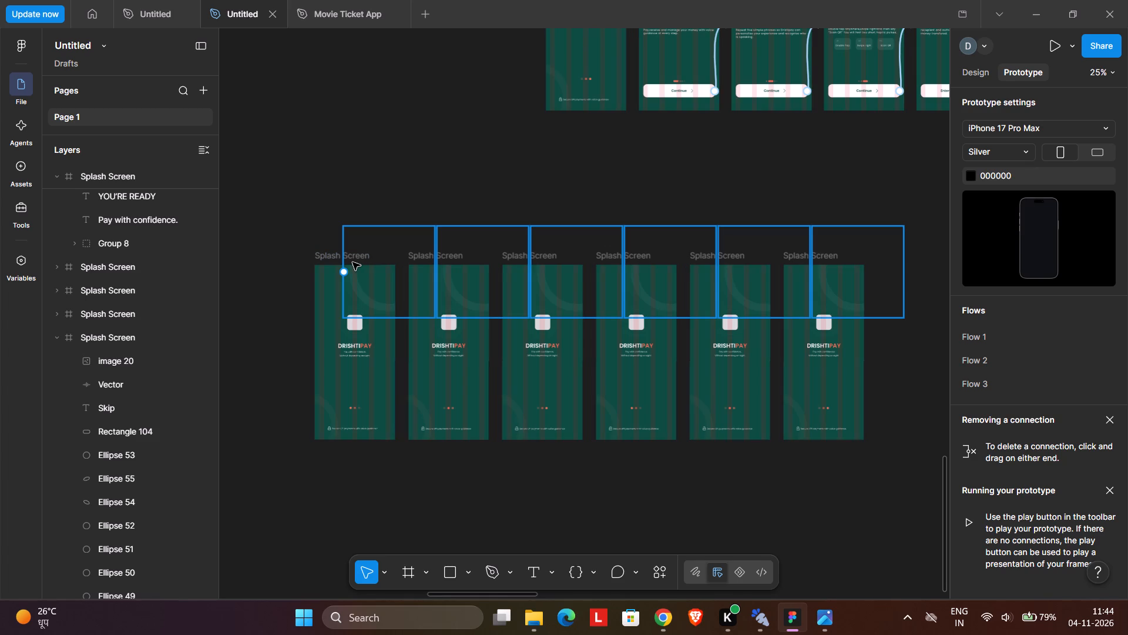
pyautogui.click(337, 265)
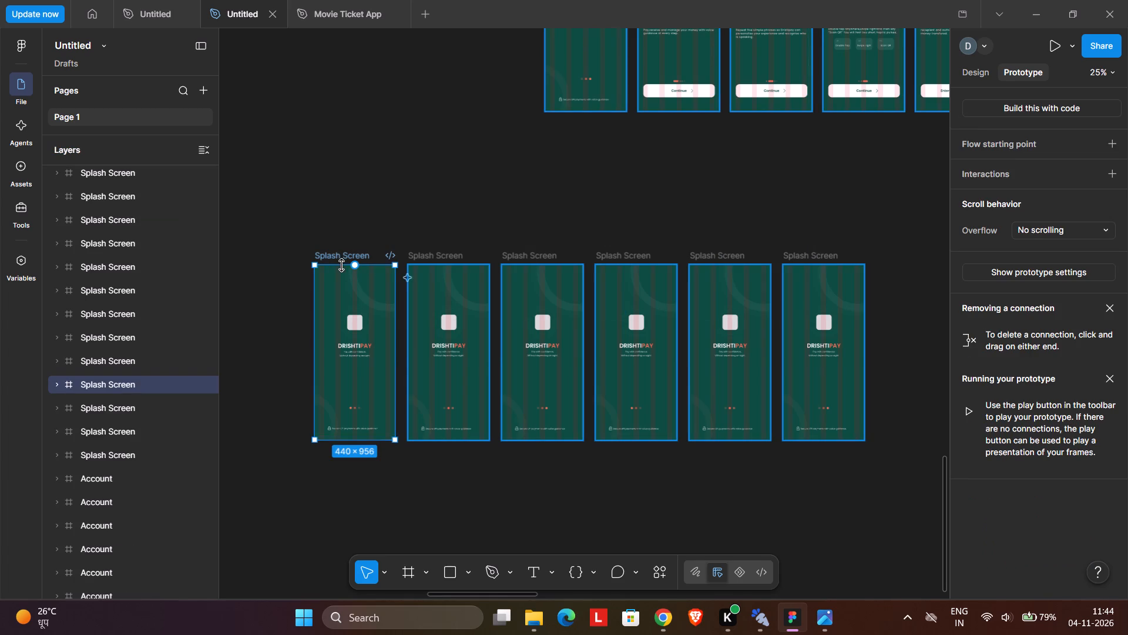
pyautogui.moveTo(354, 262); pyautogui.dragTo(422, 310)
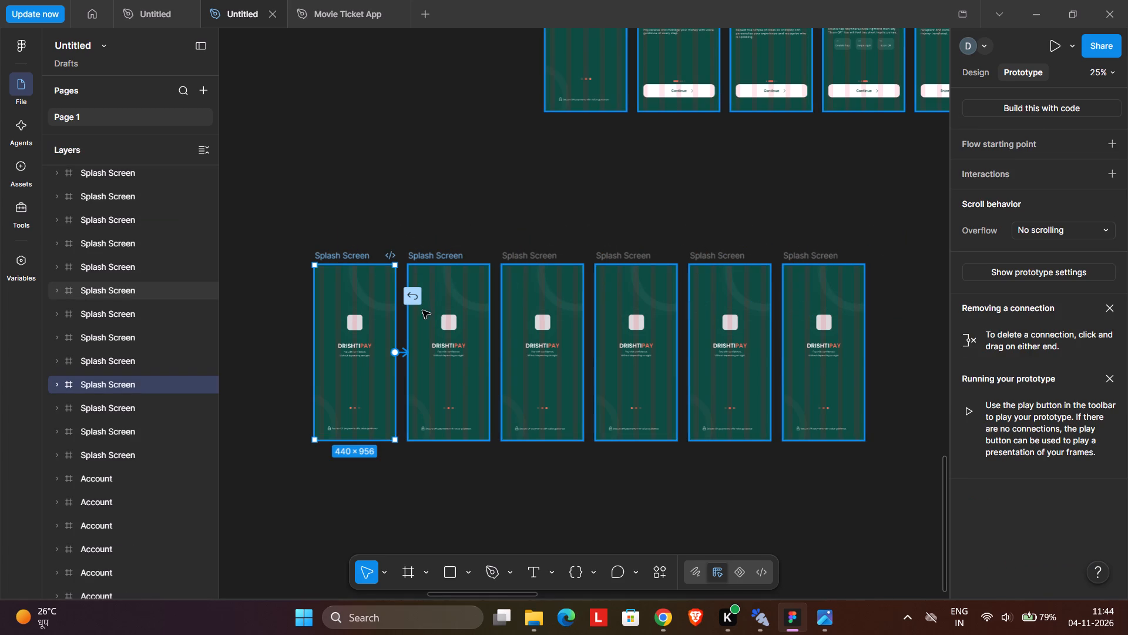
pyautogui.moveTo(422, 310); pyautogui.dragTo(413, 362)
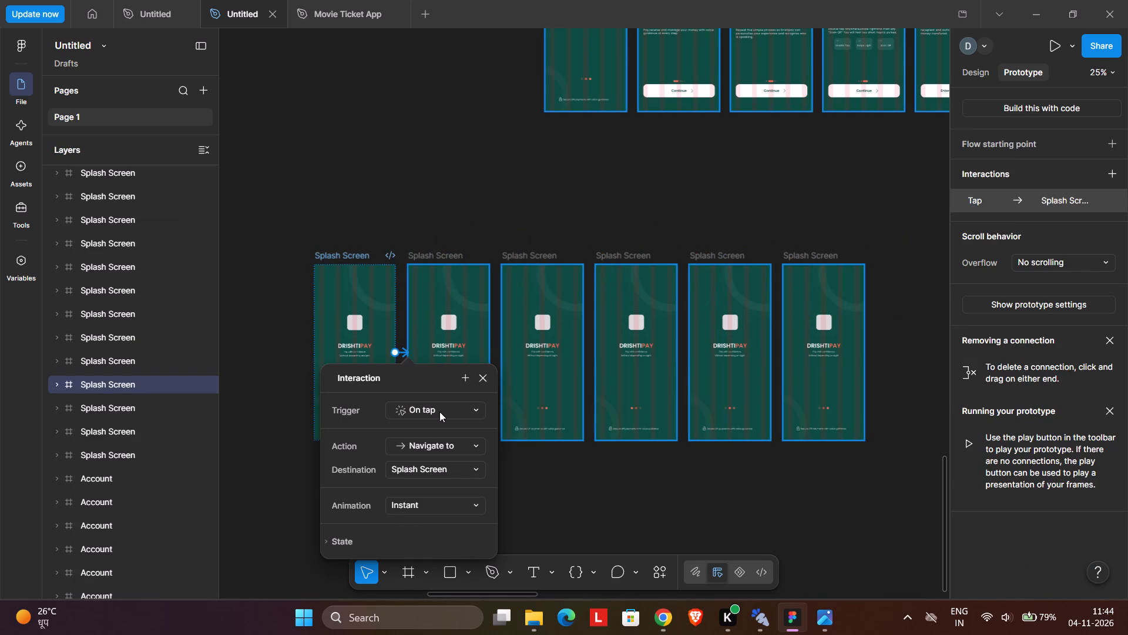
pyautogui.click(439, 412)
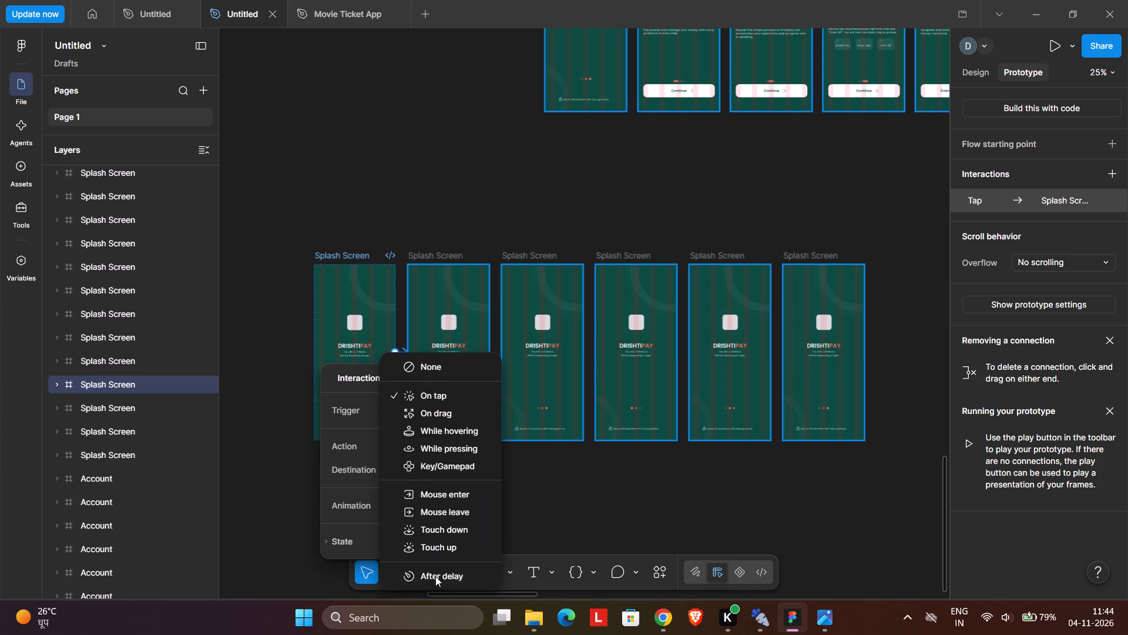
pyautogui.click(435, 574)
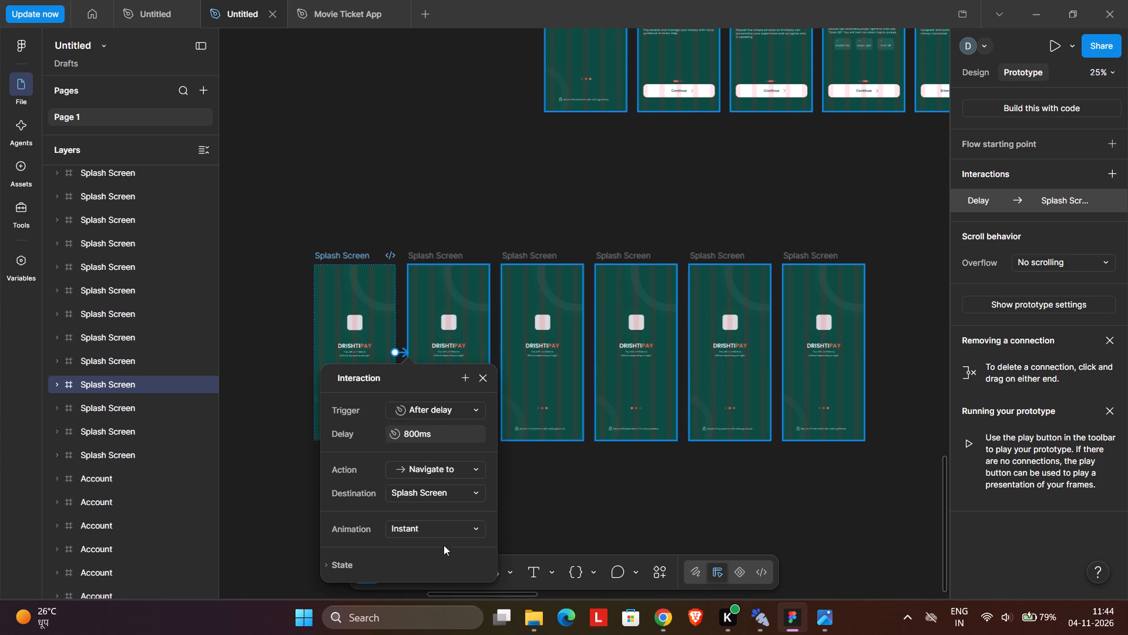
pyautogui.click(469, 433)
pyautogui.press('1')
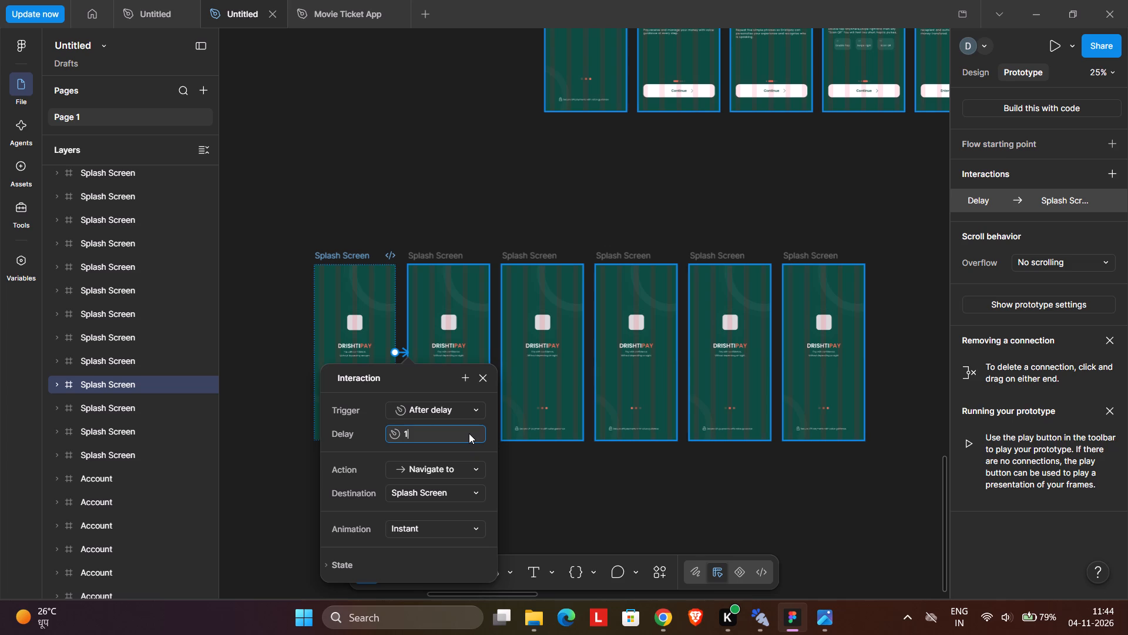
pyautogui.click(519, 500)
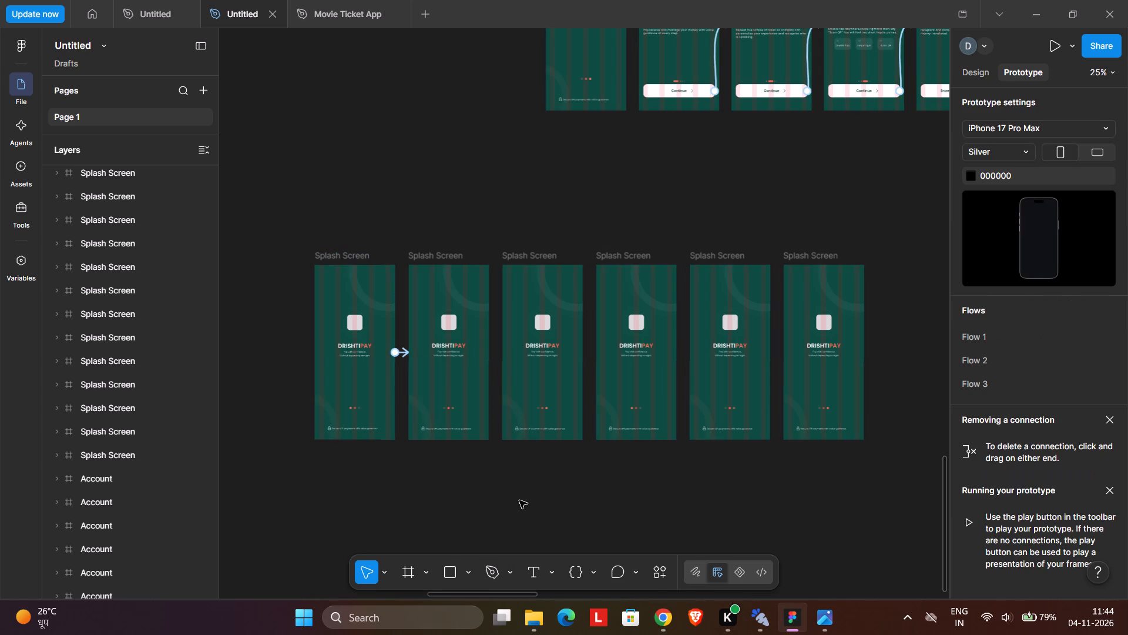
# Link the second splash frame in the row to the third with an After delay trigger and delay 1.
pyautogui.click(433, 253)
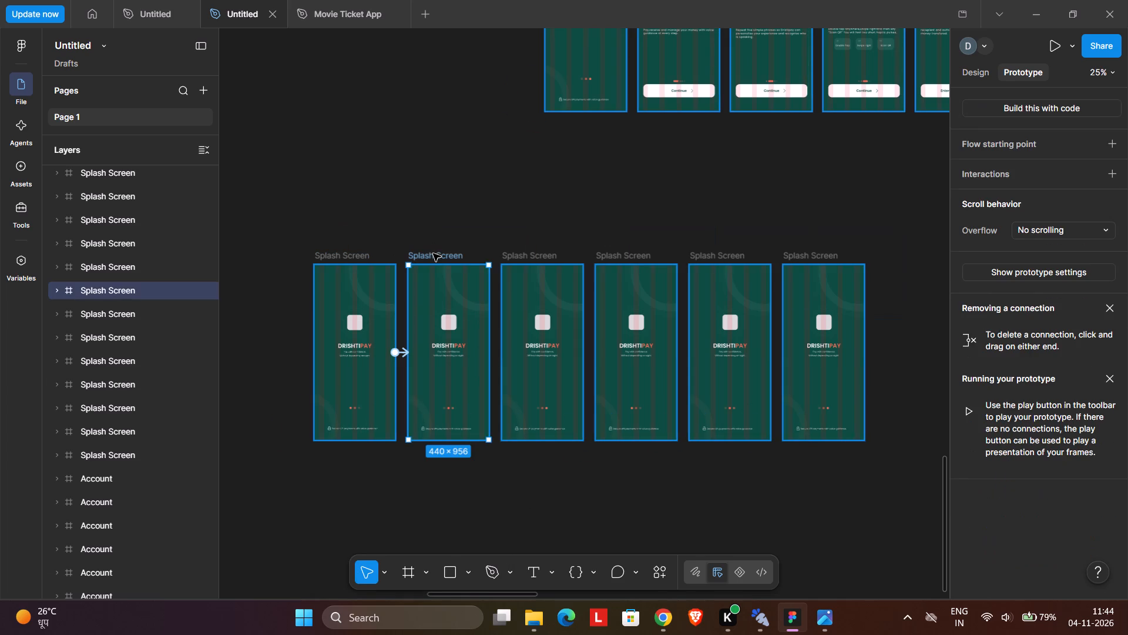
pyautogui.moveTo(491, 353); pyautogui.dragTo(505, 359)
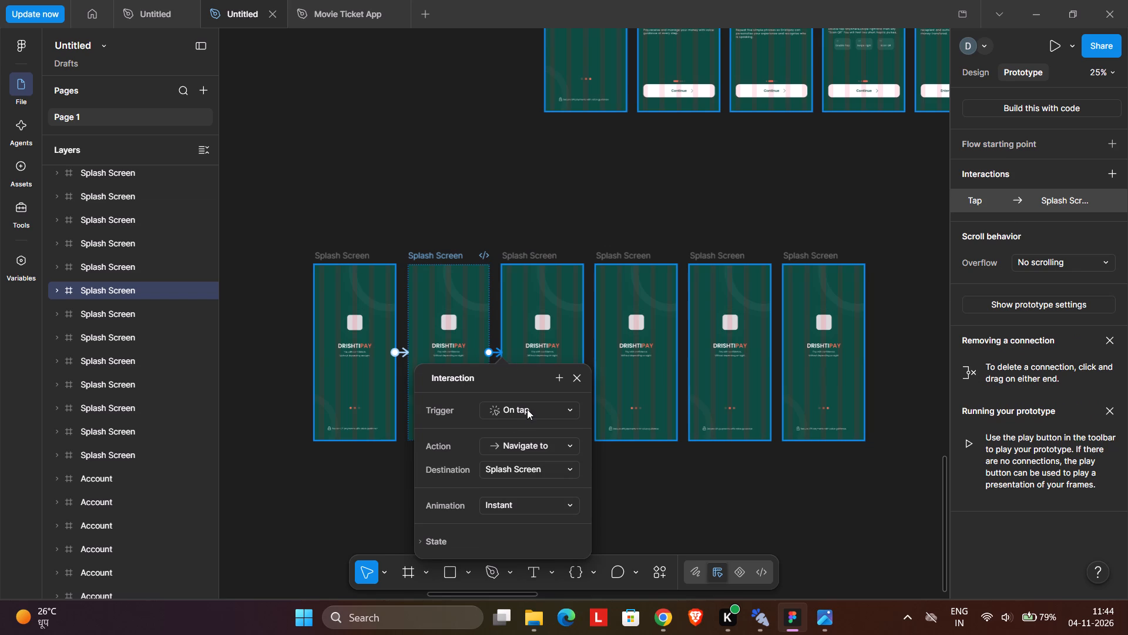
pyautogui.click(528, 408)
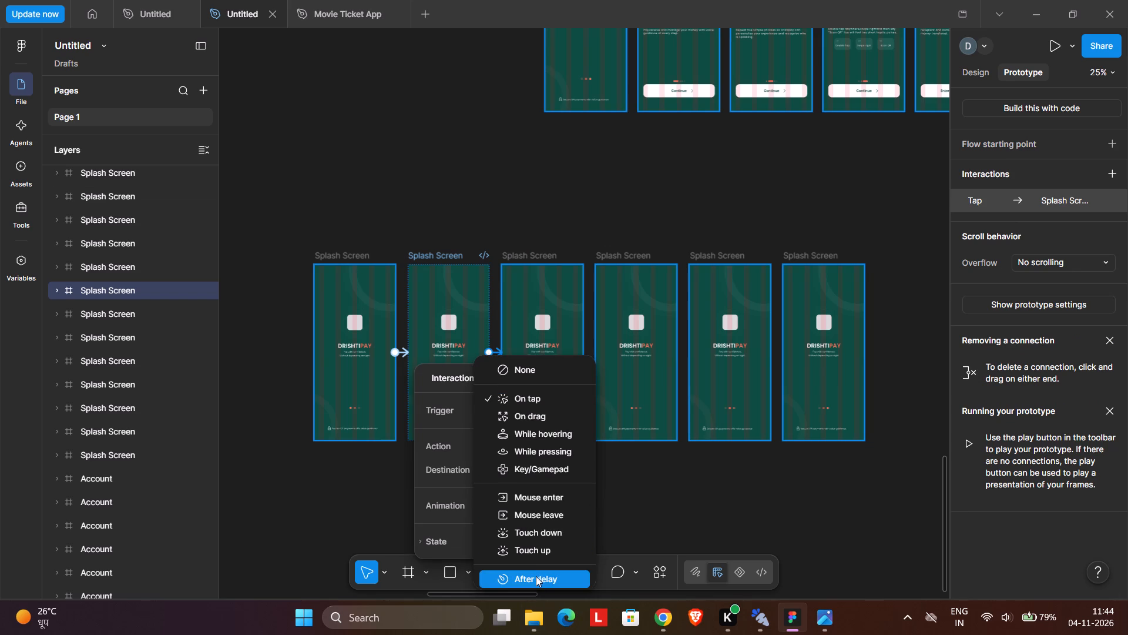
pyautogui.click(536, 576)
pyautogui.click(558, 432)
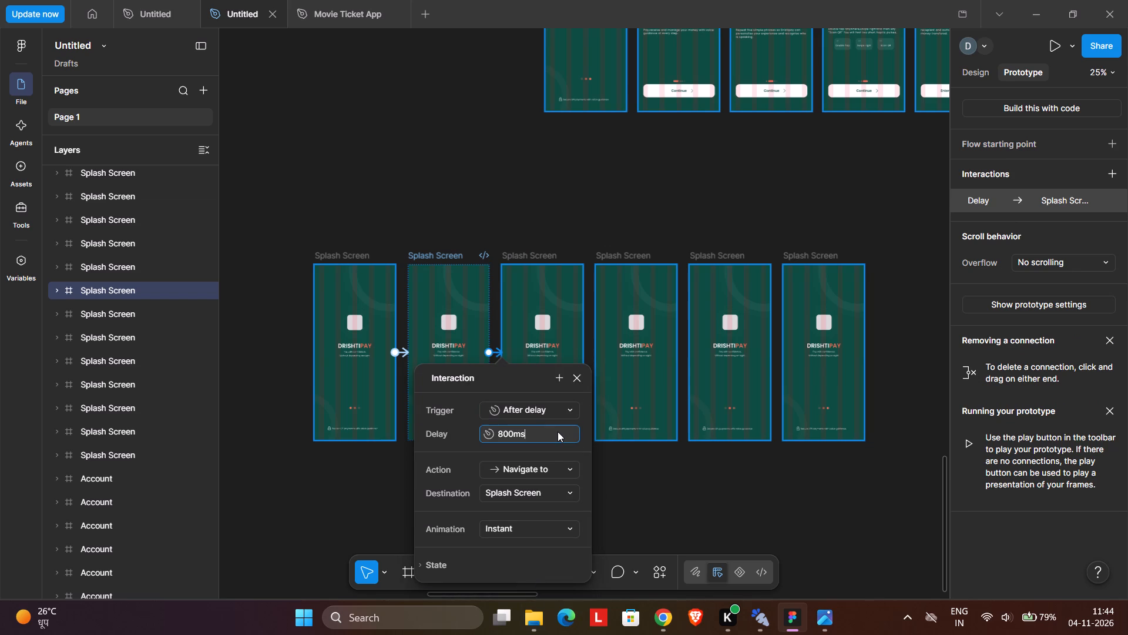
pyautogui.press('1')
pyautogui.click(630, 497)
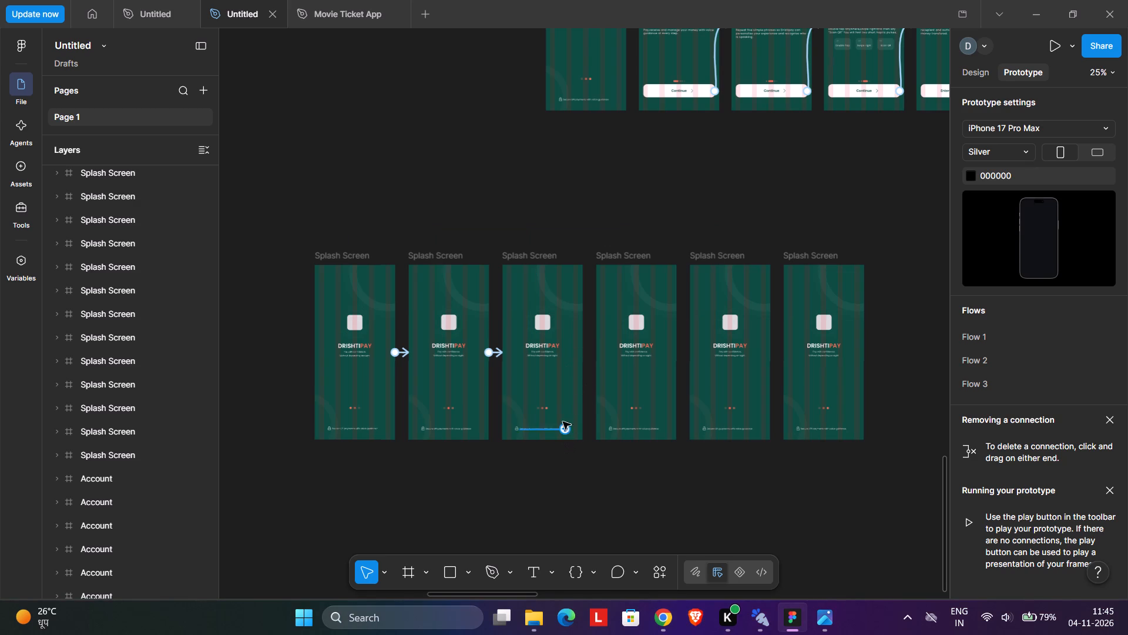
# Link the third splash frame in the row to the fourth with an After delay trigger and delay 1.
pyautogui.click(523, 255)
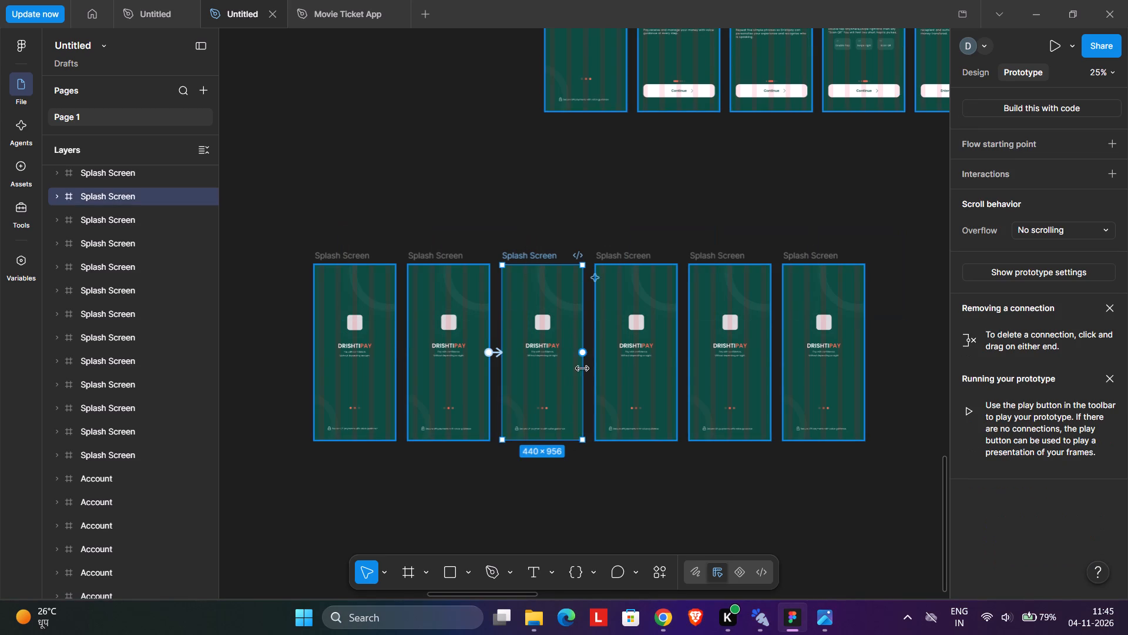
pyautogui.moveTo(582, 353); pyautogui.dragTo(599, 366)
pyautogui.click(616, 407)
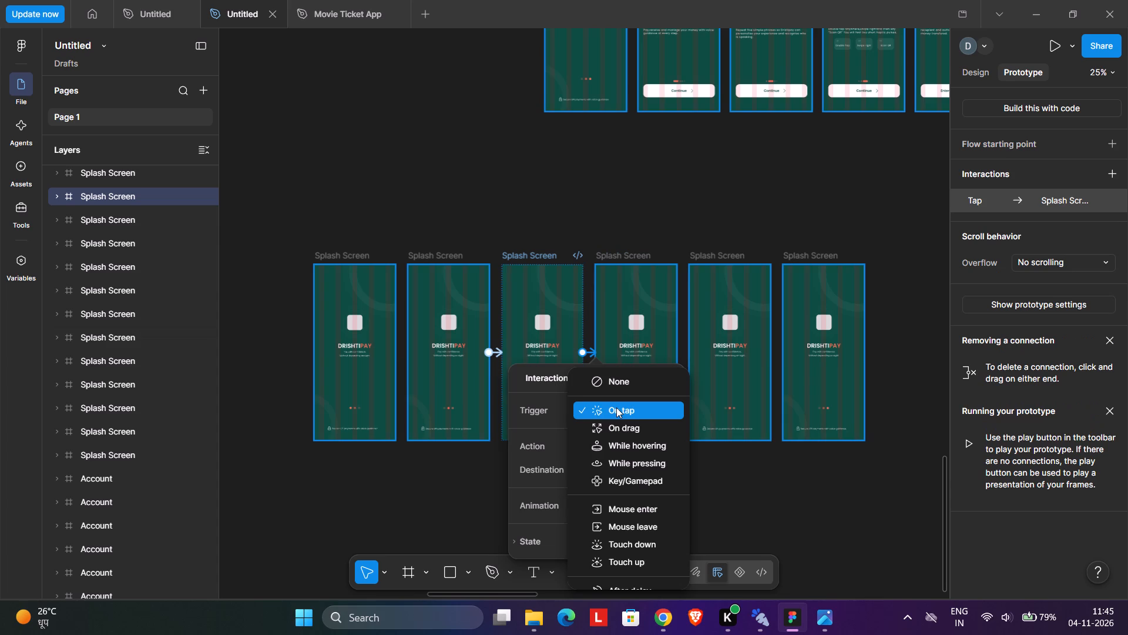
pyautogui.click(615, 574)
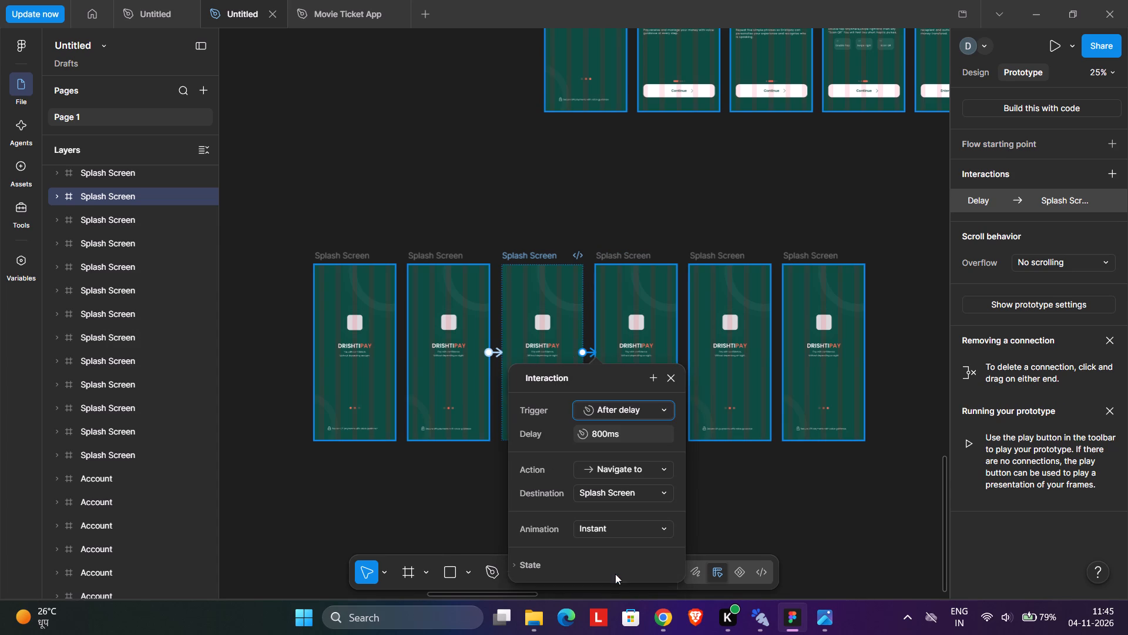
pyautogui.click(646, 433)
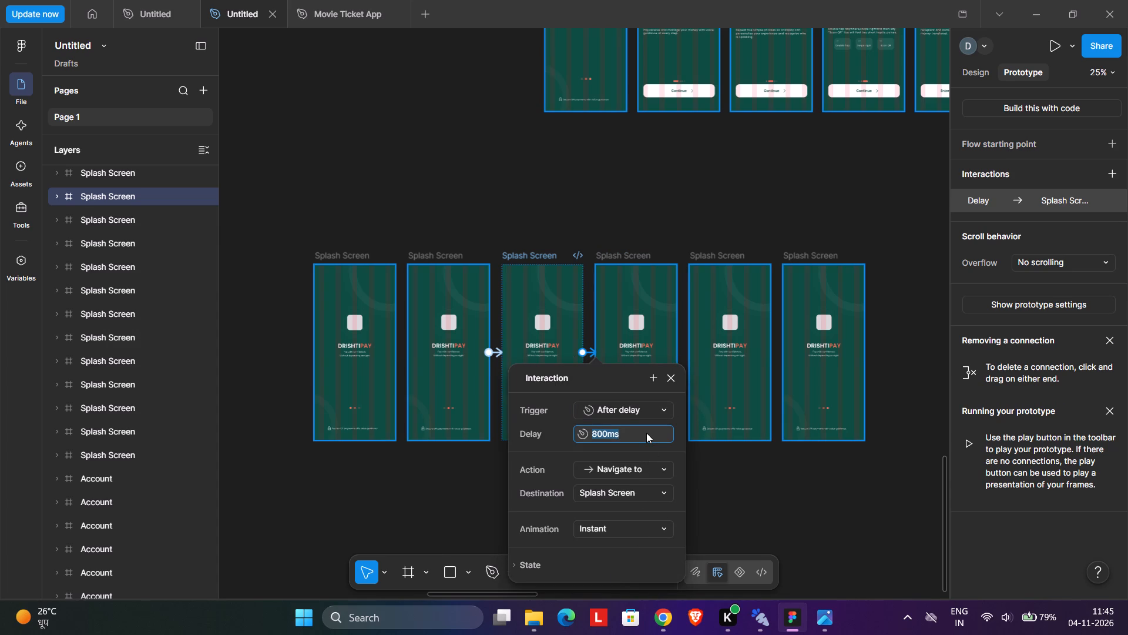
pyautogui.press('1')
pyautogui.click(718, 481)
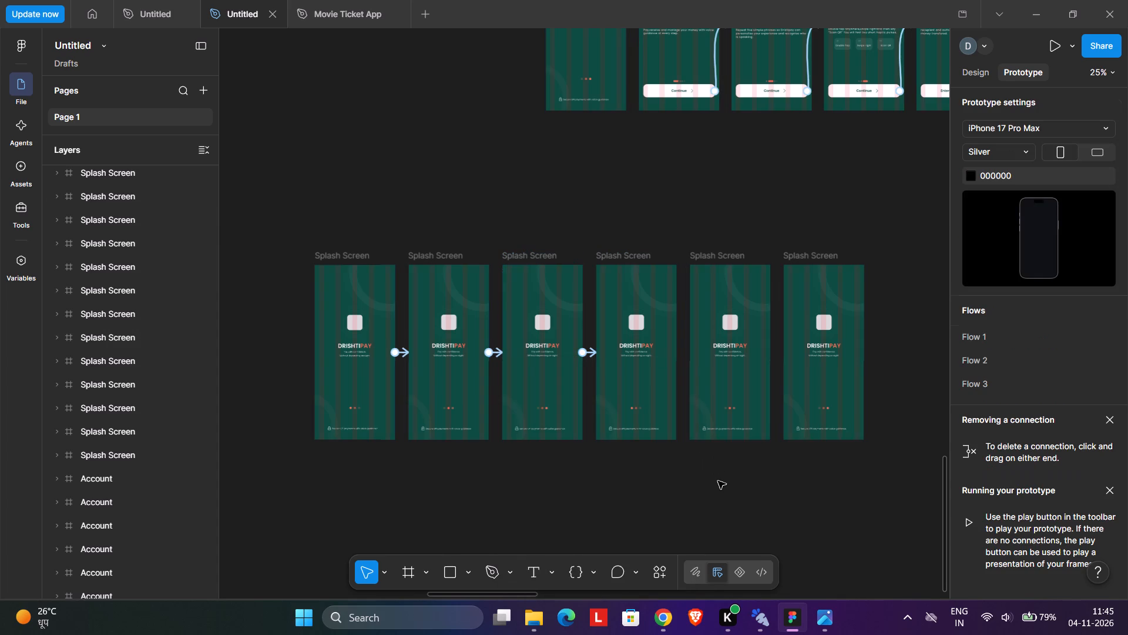
# Link the fourth splash frame in the row to the fifth with an After delay trigger and delay 1.
pyautogui.click(612, 255)
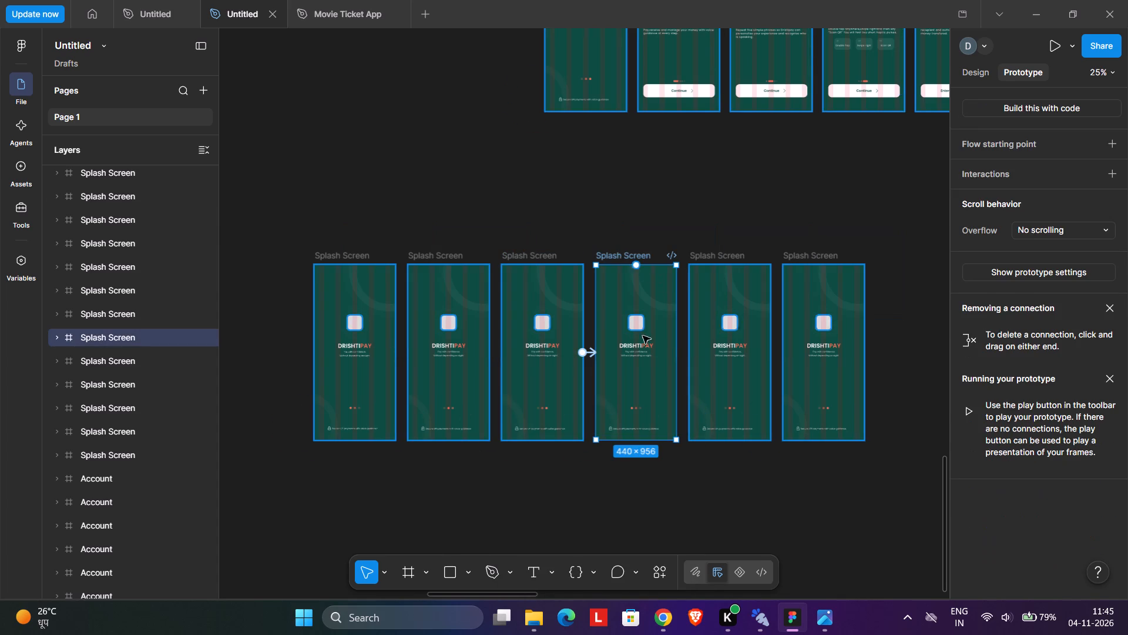
pyautogui.moveTo(678, 353); pyautogui.dragTo(683, 362)
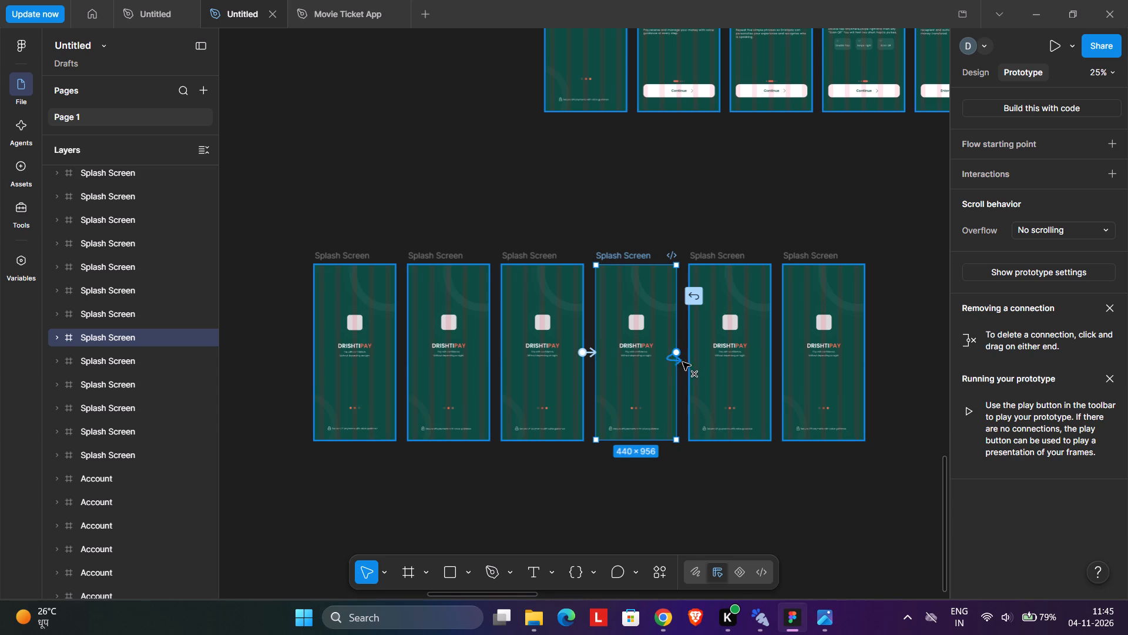
pyautogui.moveTo(683, 362); pyautogui.dragTo(693, 368)
pyautogui.click(696, 410)
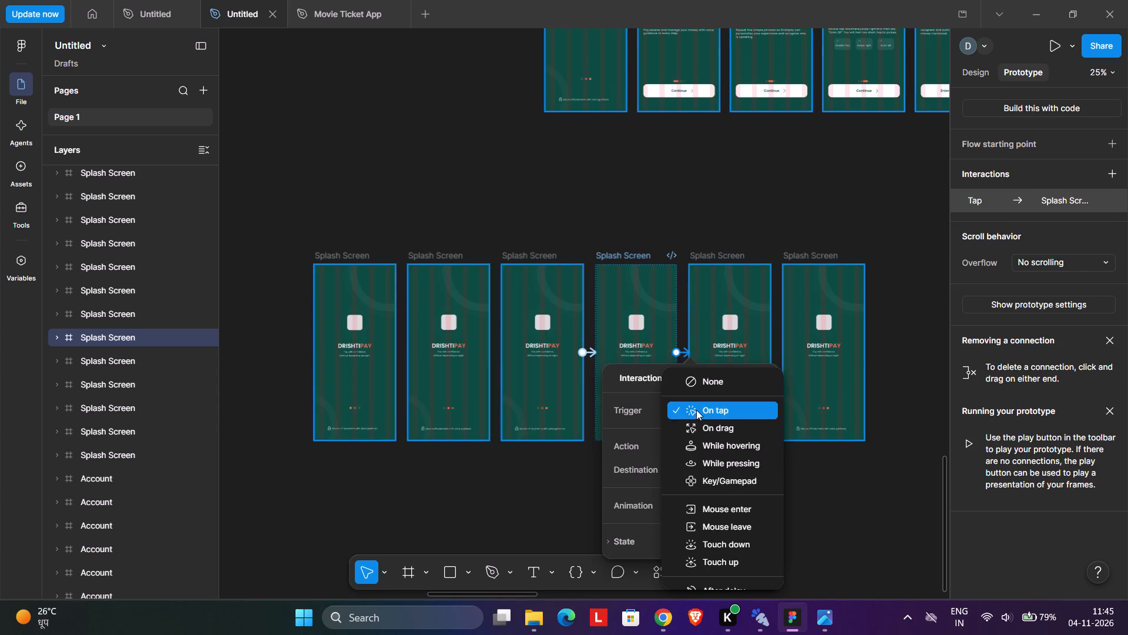
pyautogui.scroll(-4, 720, 529)
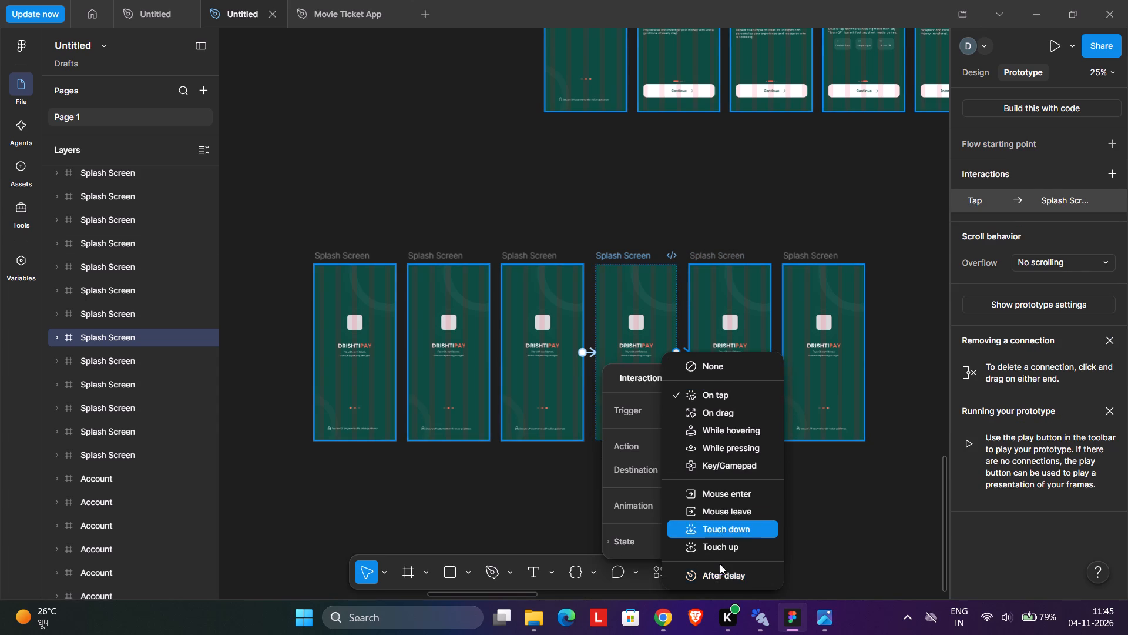
pyautogui.click(720, 573)
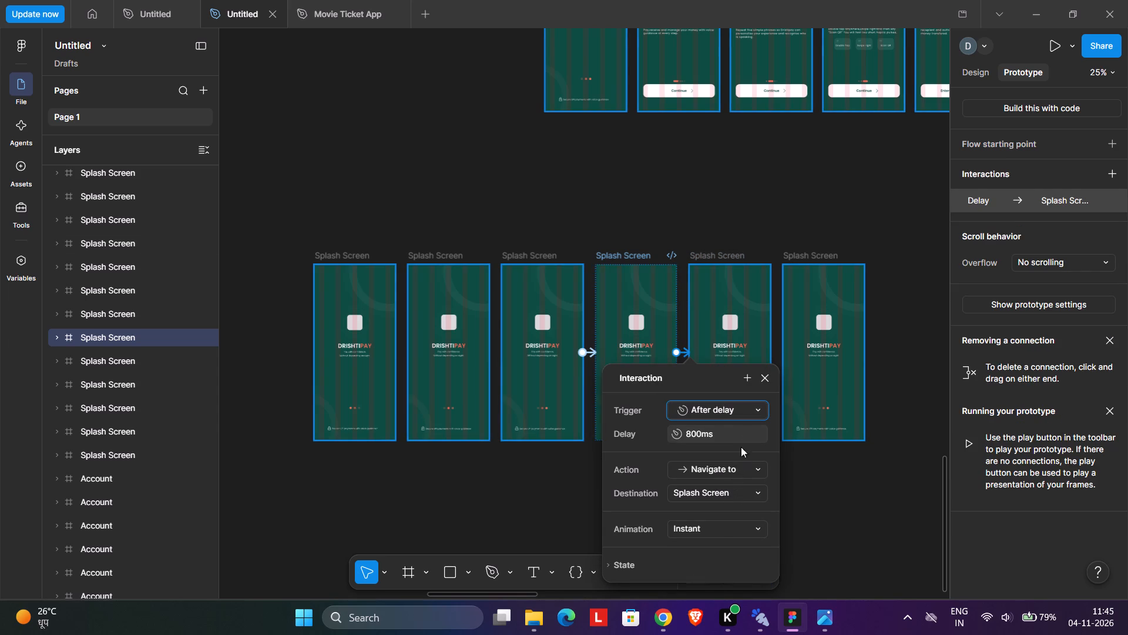
pyautogui.click(746, 433)
pyautogui.press('1')
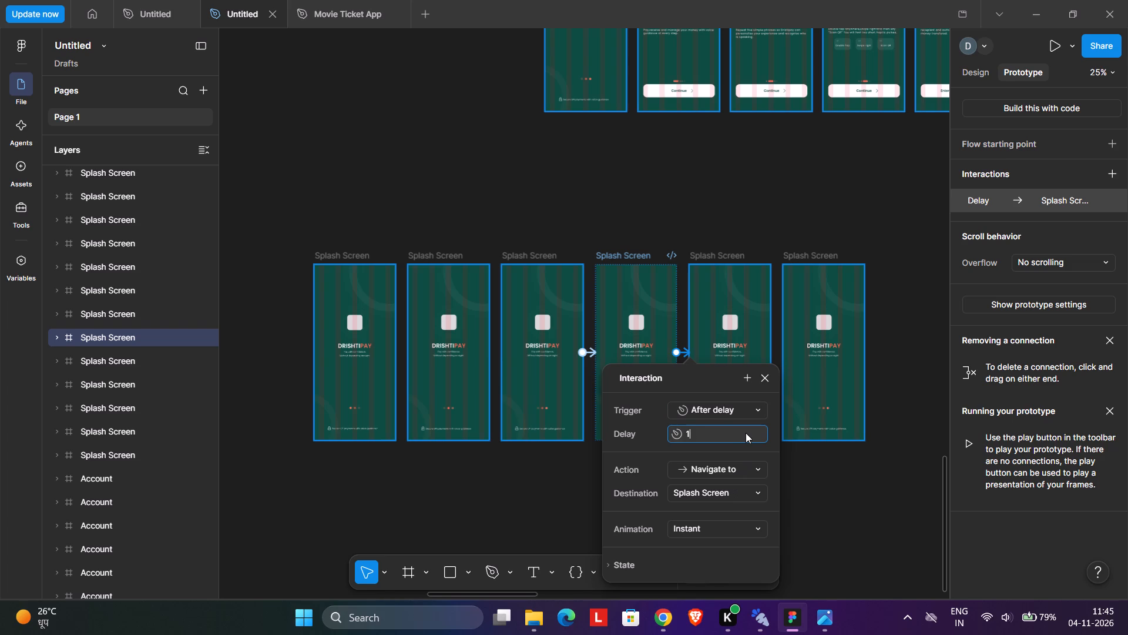
pyautogui.click(786, 487)
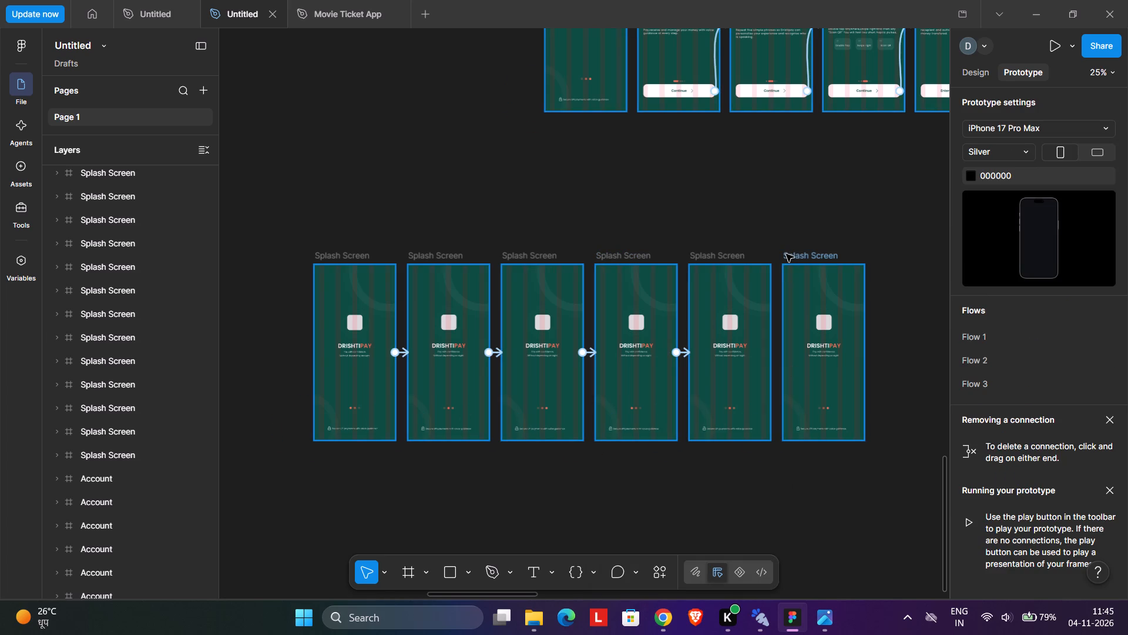
# Link the fifth splash frame in the row to the sixth with an After delay trigger and delay 1.
pyautogui.click(786, 254)
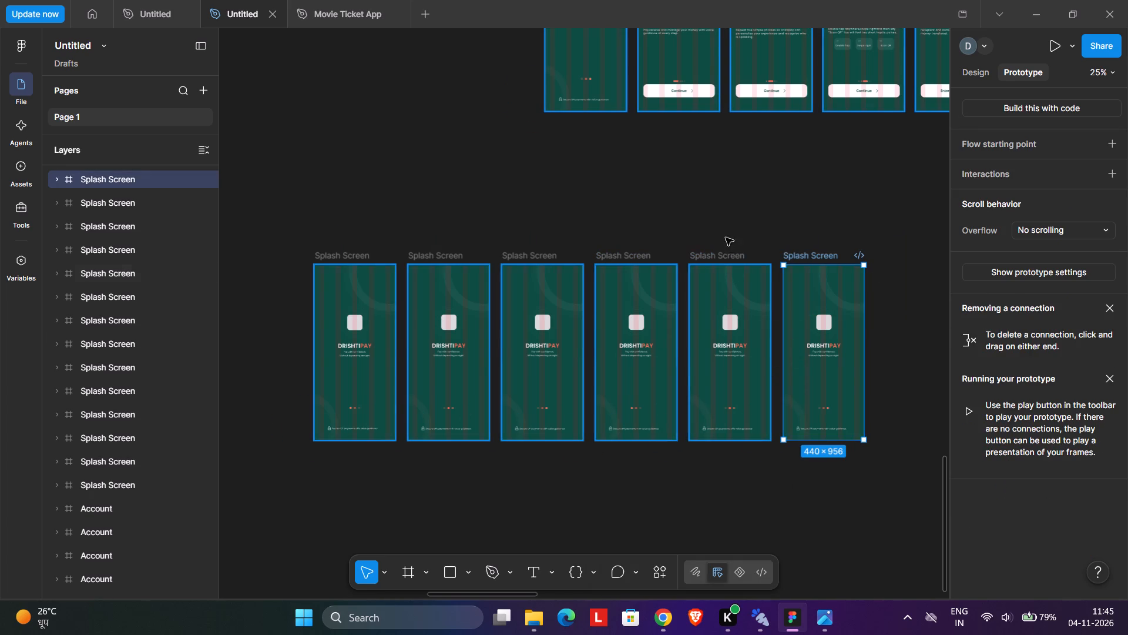
pyautogui.click(737, 195)
pyautogui.click(723, 256)
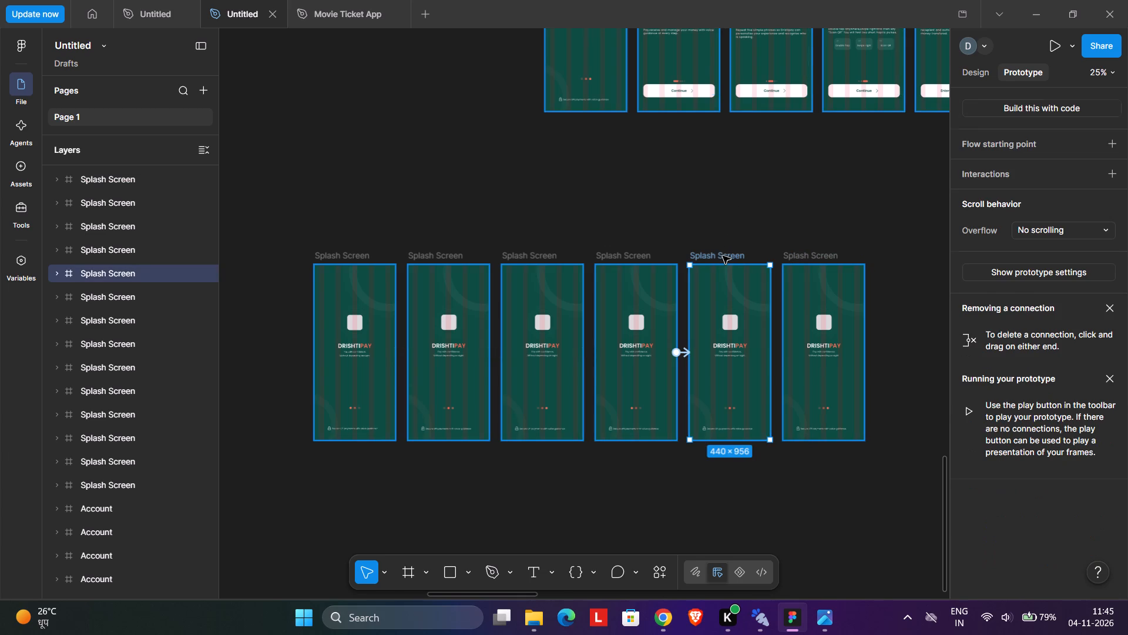
pyautogui.moveTo(772, 355); pyautogui.dragTo(787, 359)
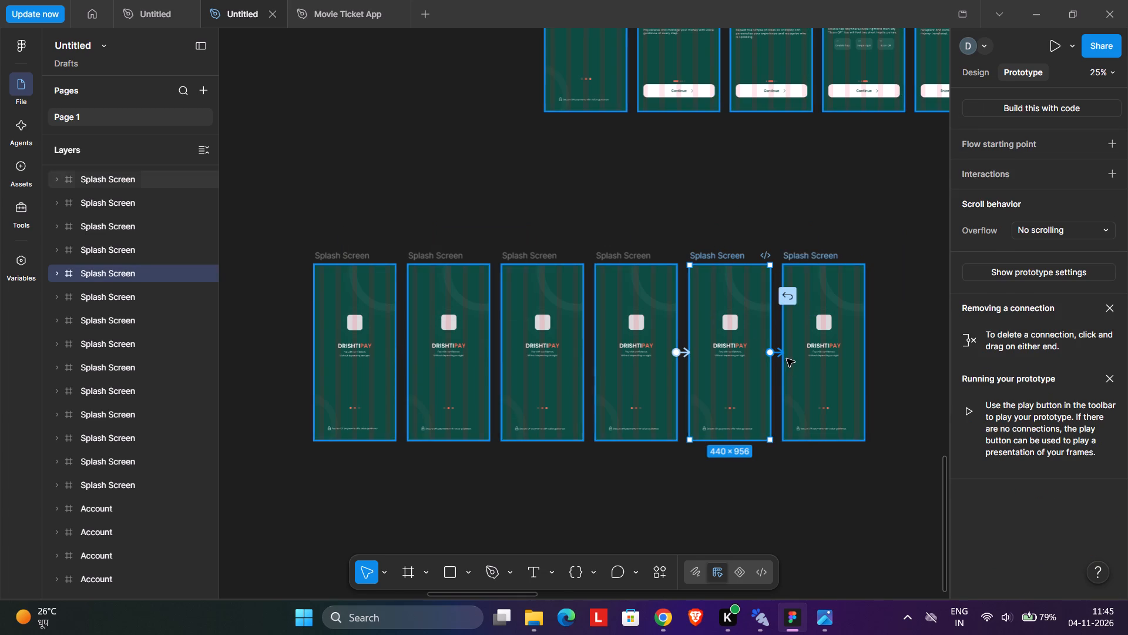
pyautogui.moveTo(787, 359); pyautogui.dragTo(787, 360)
pyautogui.click(782, 411)
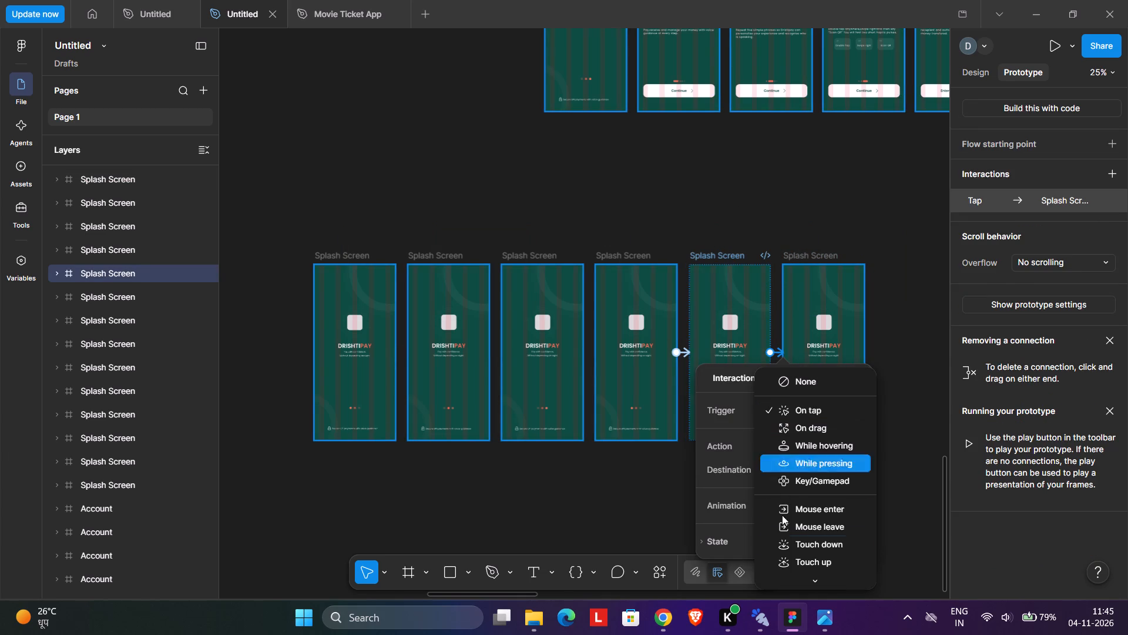
pyautogui.click(789, 578)
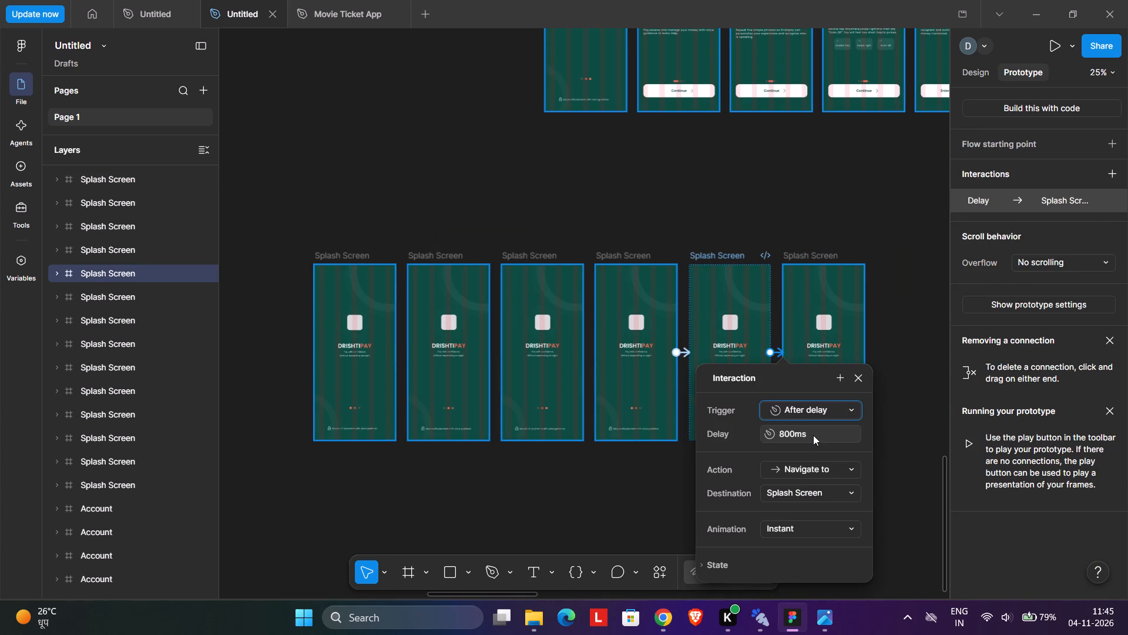
pyautogui.click(813, 435)
pyautogui.press('1')
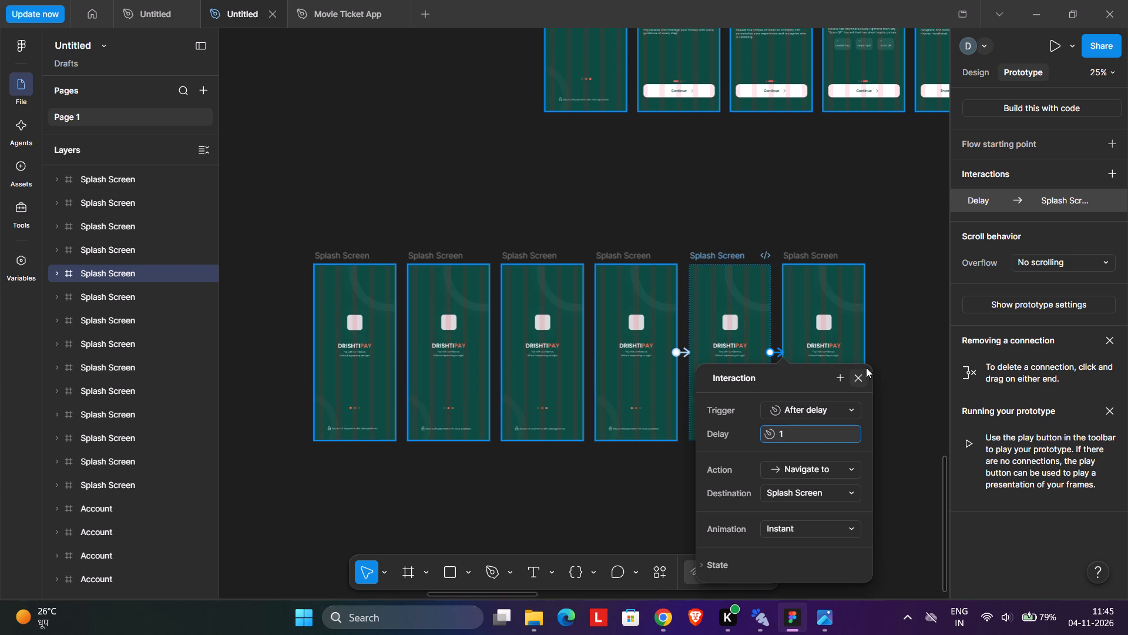
pyautogui.click(887, 353)
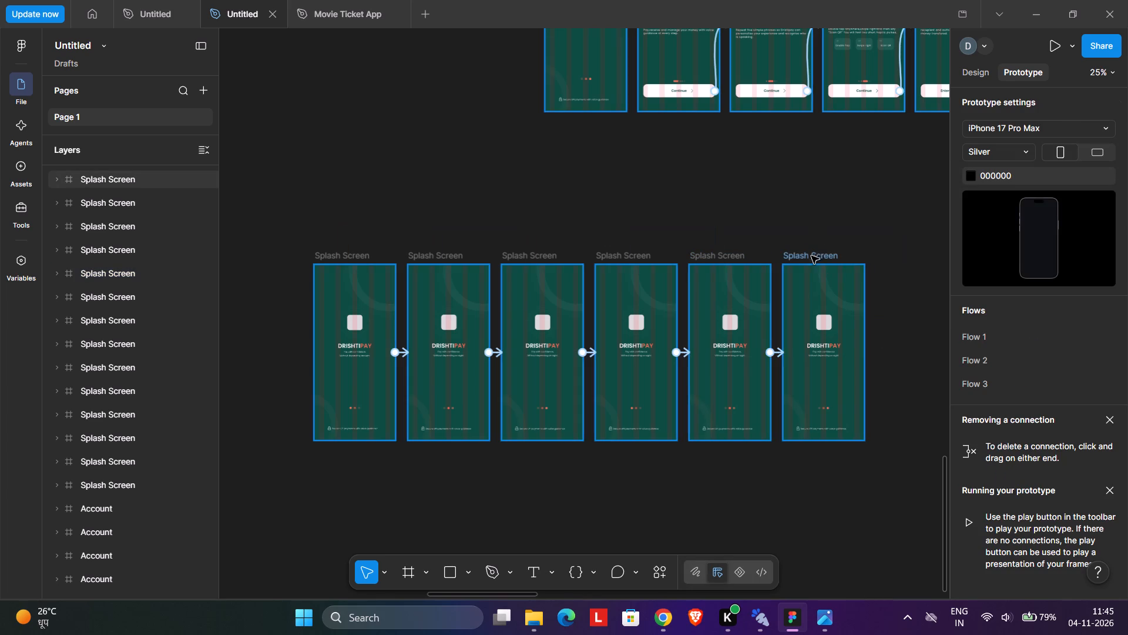
# Link the sixth splash frame back to the first with an After delay trigger and delay 1 to loop the sequence.
pyautogui.click(812, 256)
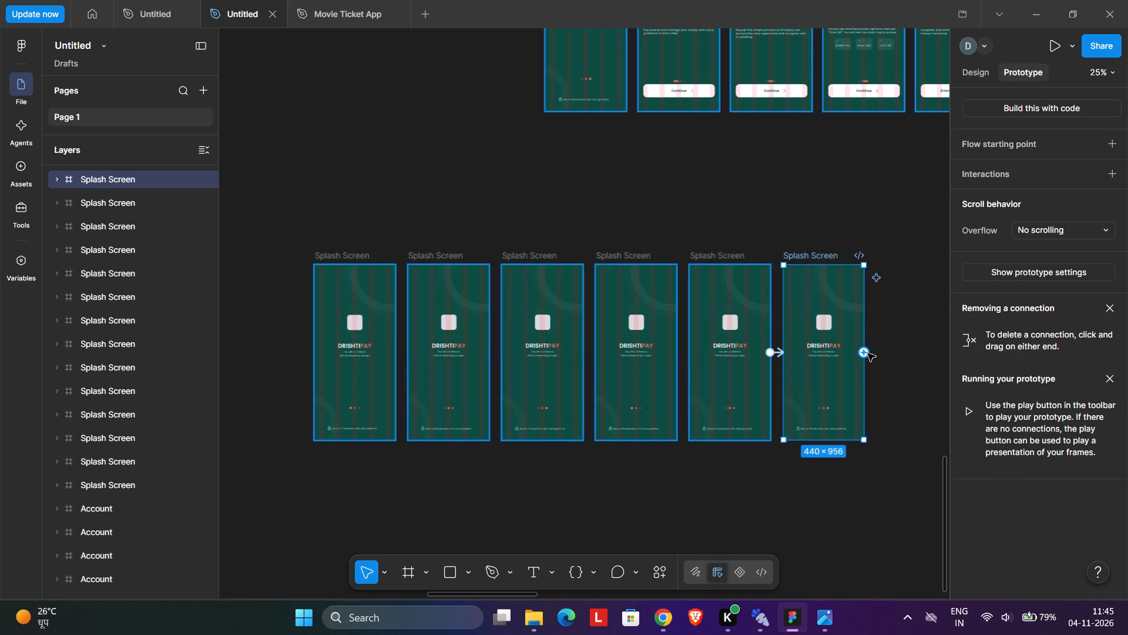
pyautogui.moveTo(868, 353); pyautogui.dragTo(315, 382)
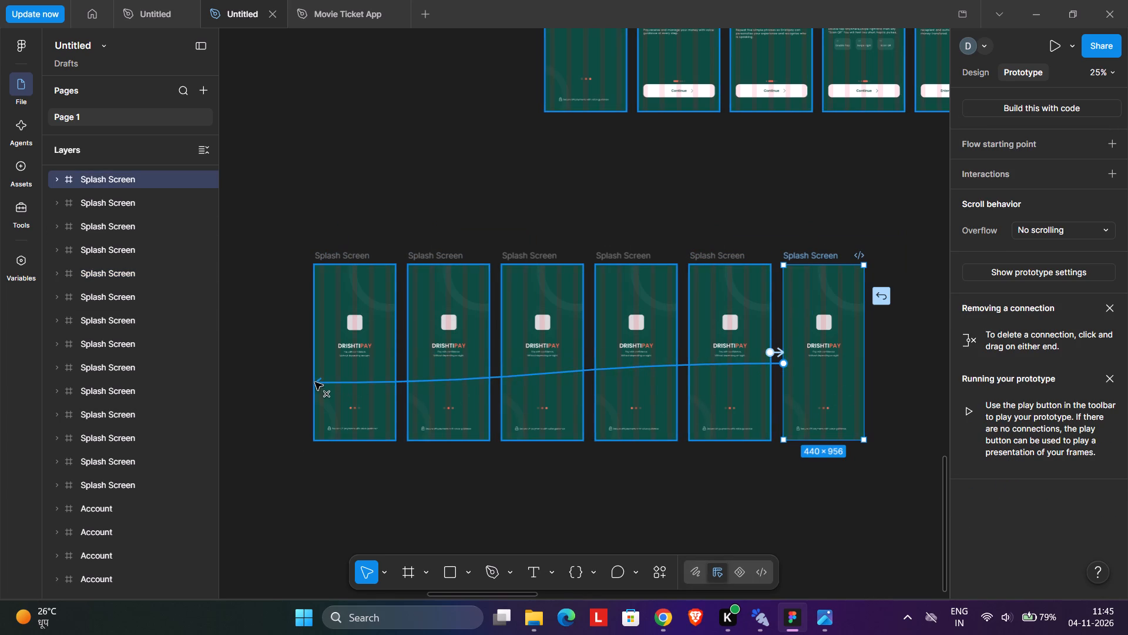
pyautogui.moveTo(315, 382); pyautogui.dragTo(359, 380)
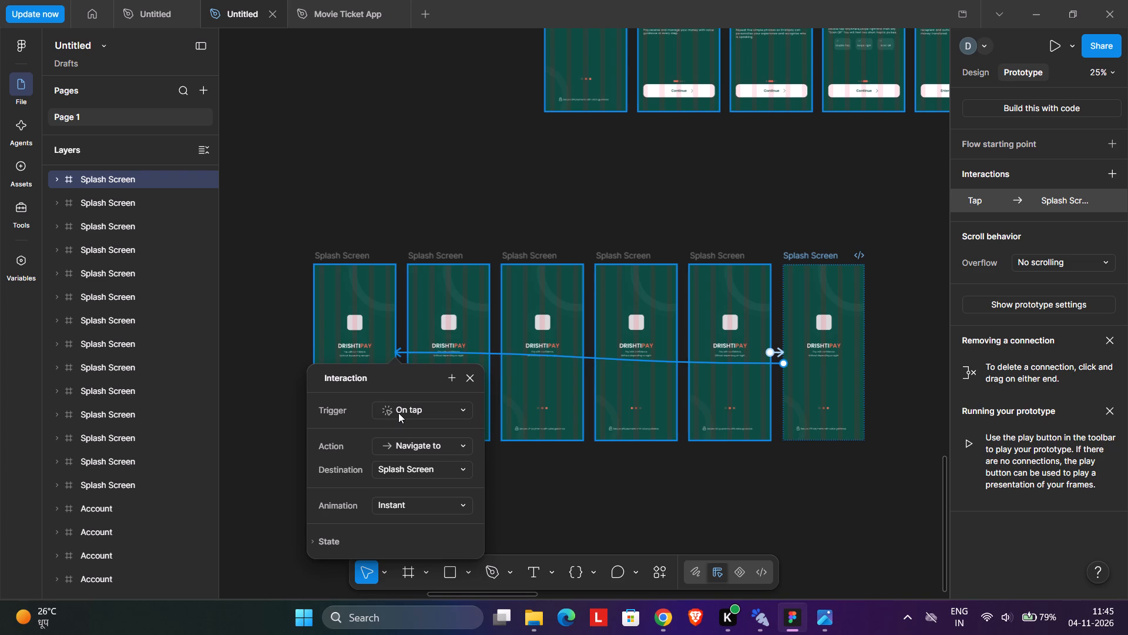
pyautogui.click(398, 413)
pyautogui.scroll(-2, 414, 540)
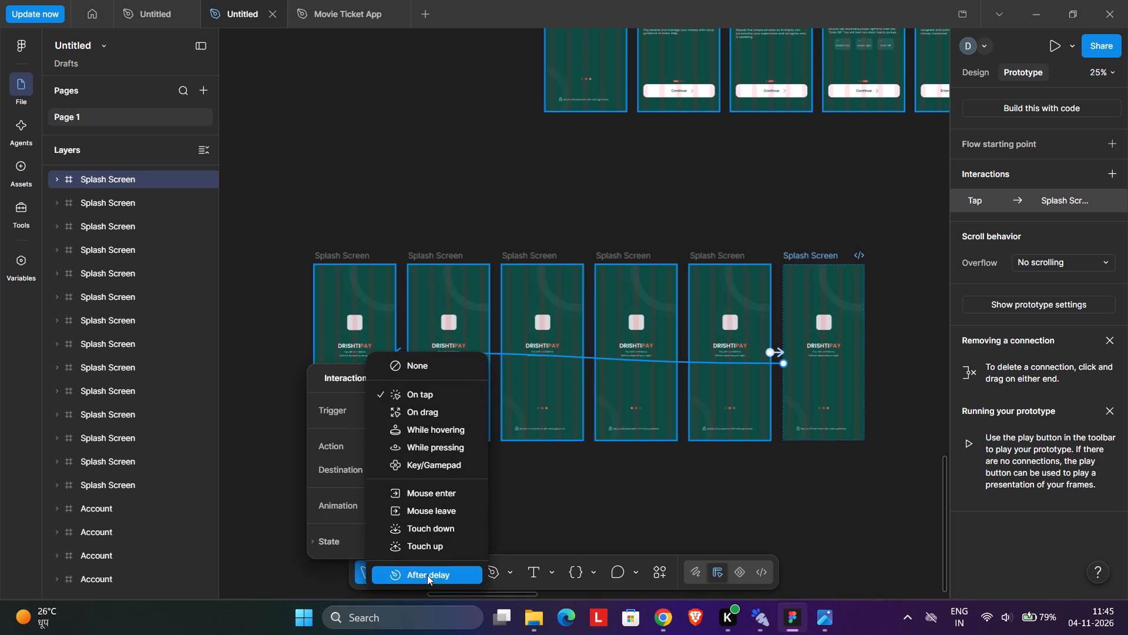
pyautogui.click(427, 572)
pyautogui.click(448, 440)
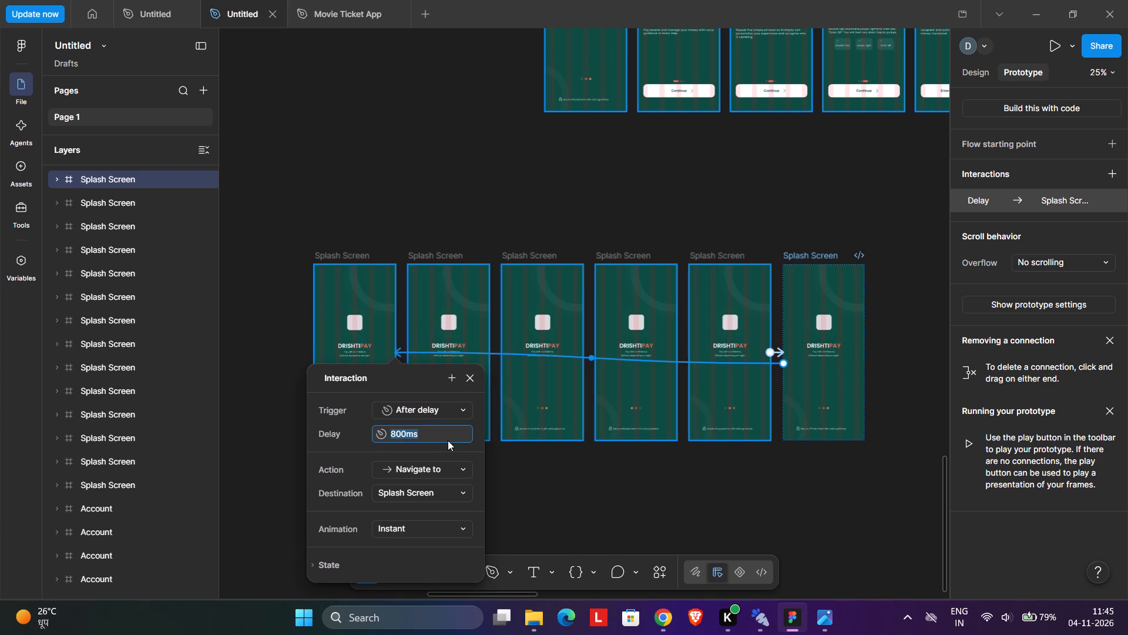
pyautogui.press('1')
pyautogui.click(501, 481)
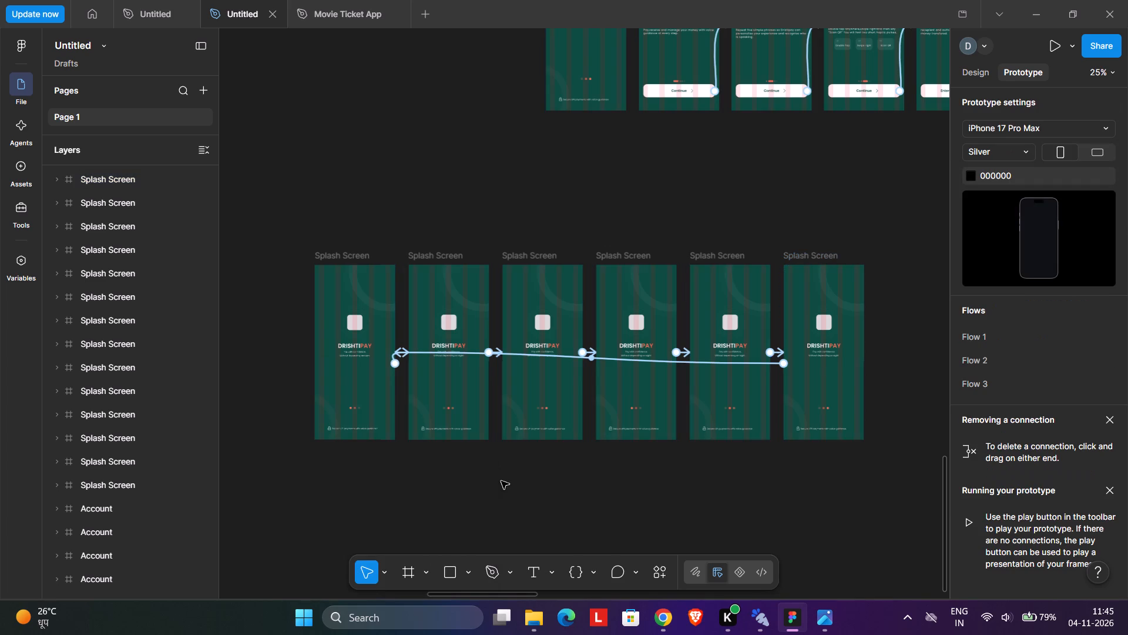
# Preview the looping splash sequence from the first frame and place the preview clear of the splash row.
pyautogui.click(354, 254)
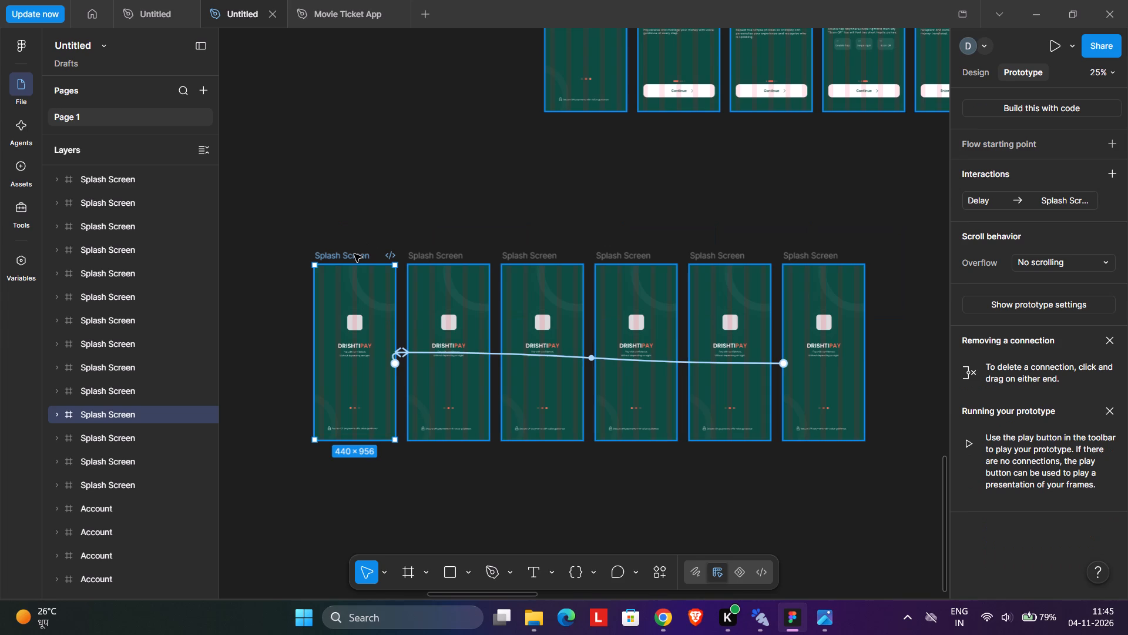
pyautogui.click(1073, 45)
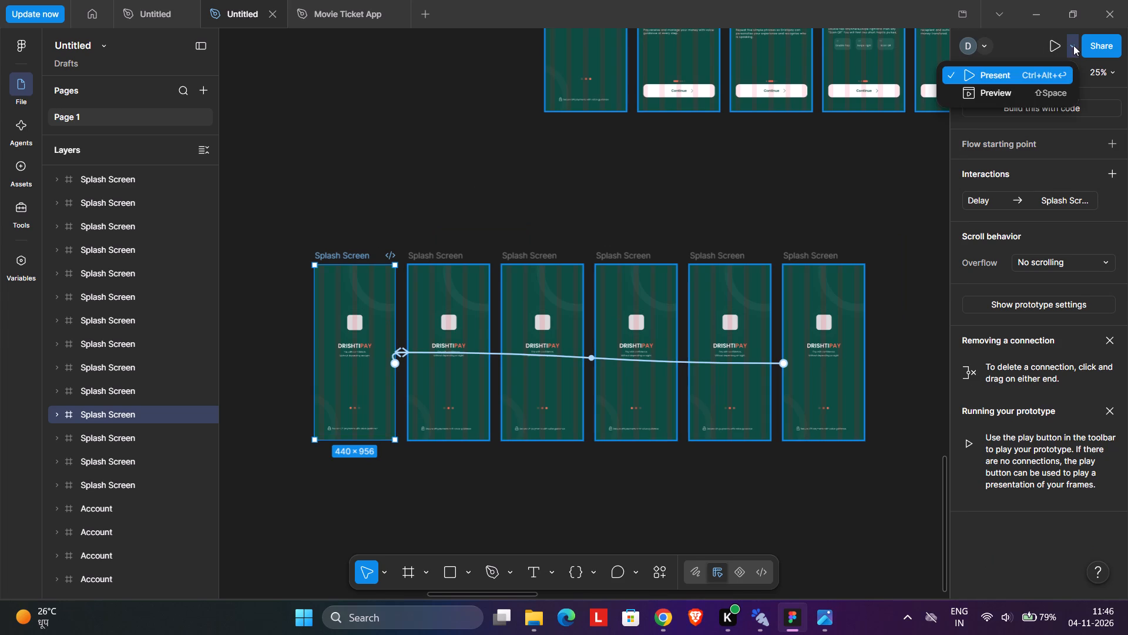
pyautogui.click(1043, 92)
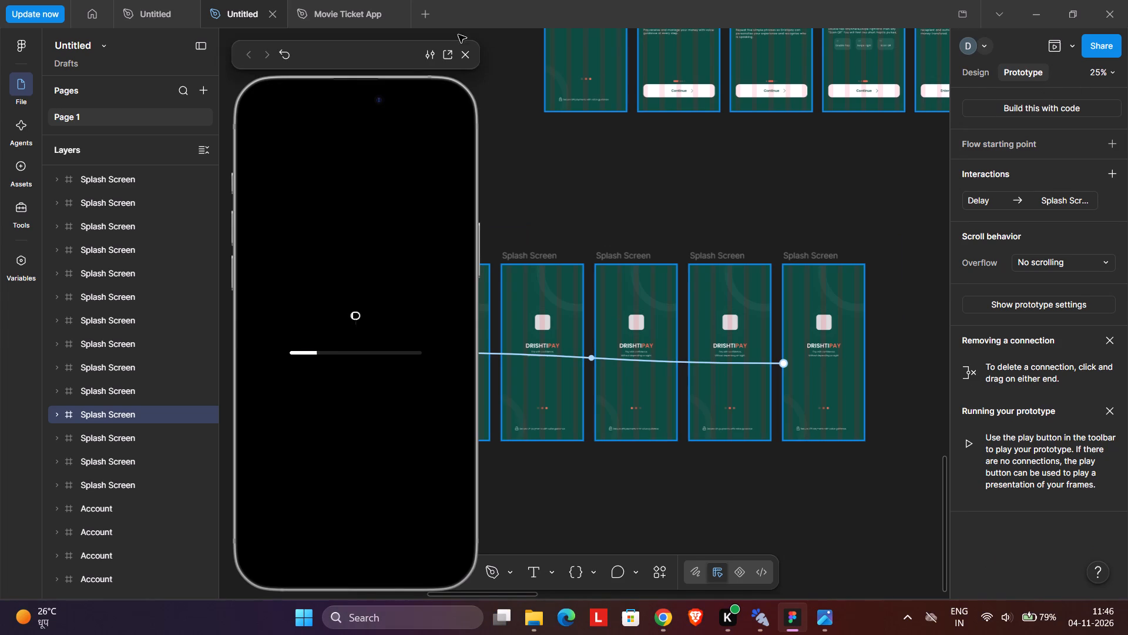
pyautogui.moveTo(381, 61); pyautogui.dragTo(156, 60)
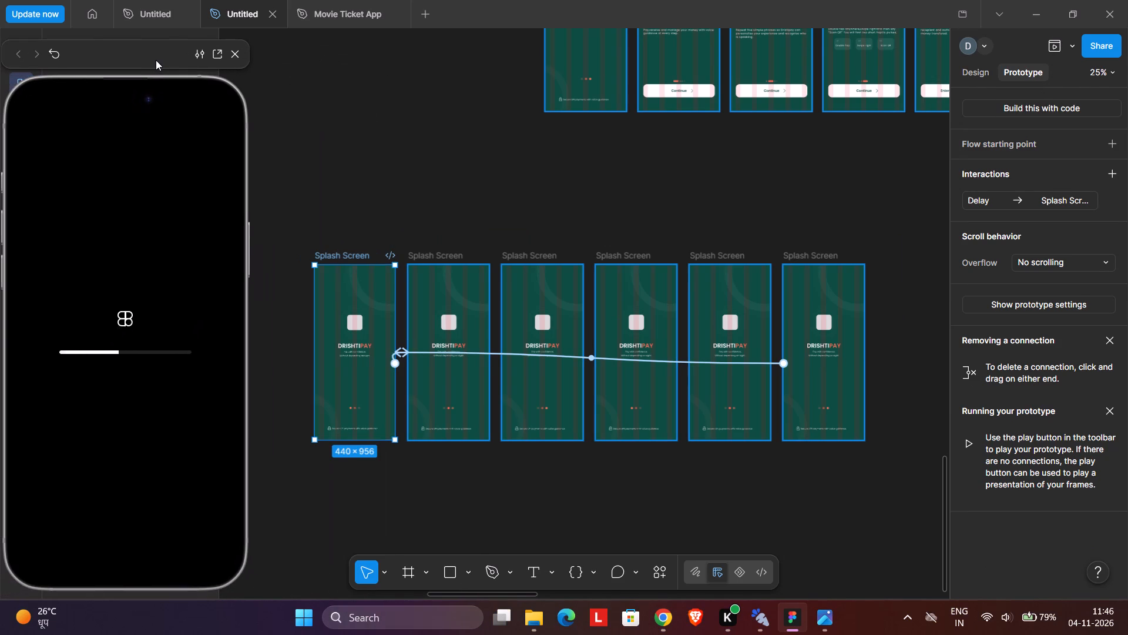
pyautogui.moveTo(156, 60); pyautogui.dragTo(157, 60)
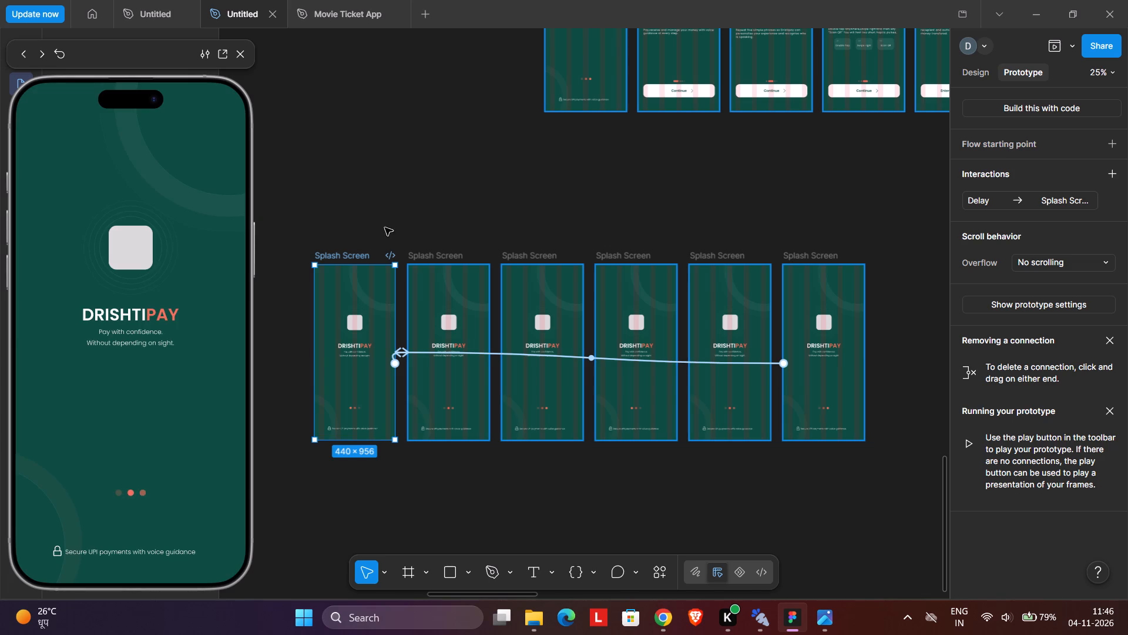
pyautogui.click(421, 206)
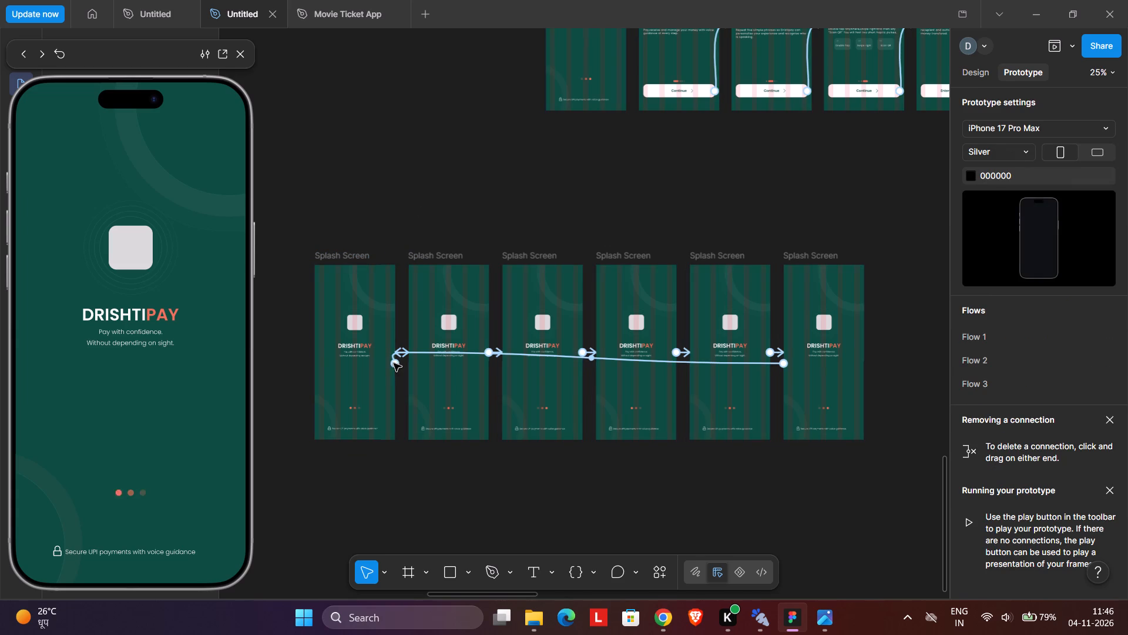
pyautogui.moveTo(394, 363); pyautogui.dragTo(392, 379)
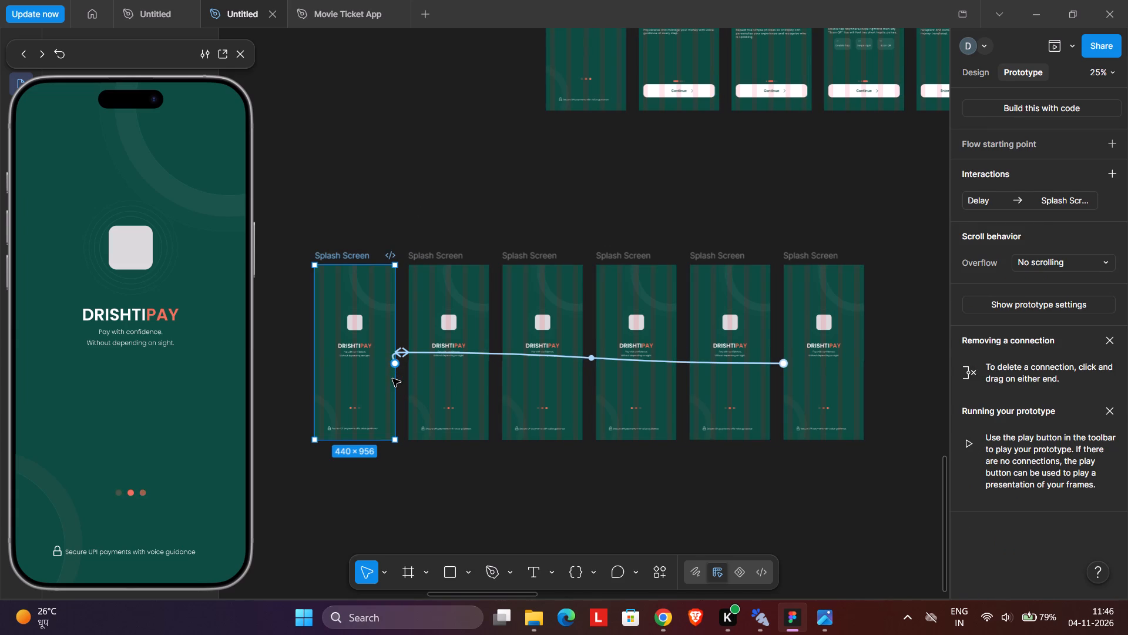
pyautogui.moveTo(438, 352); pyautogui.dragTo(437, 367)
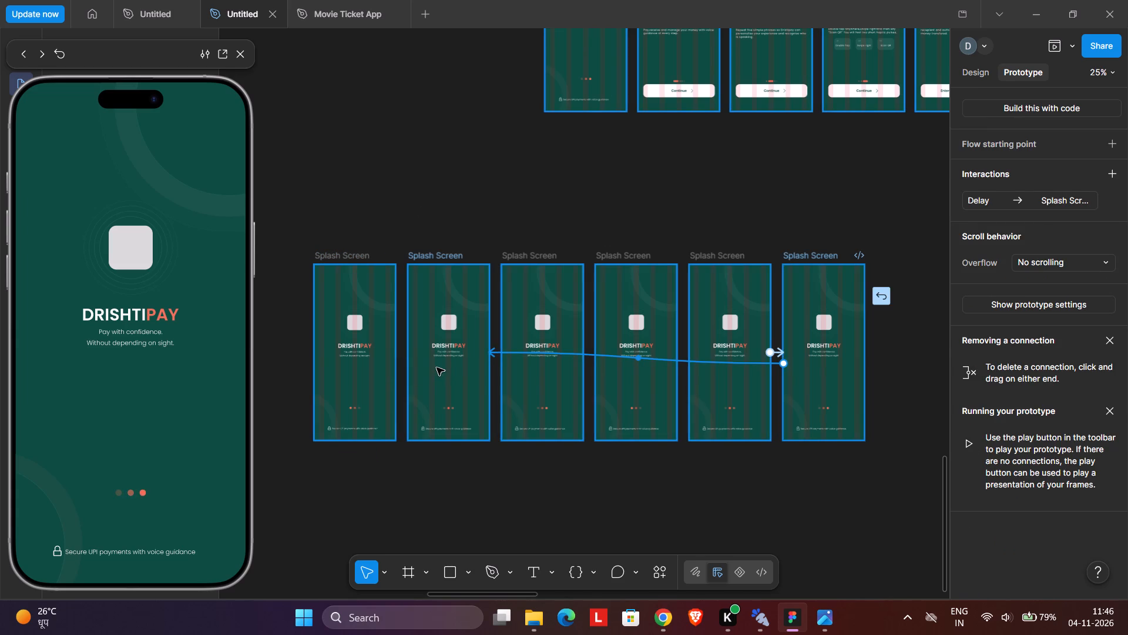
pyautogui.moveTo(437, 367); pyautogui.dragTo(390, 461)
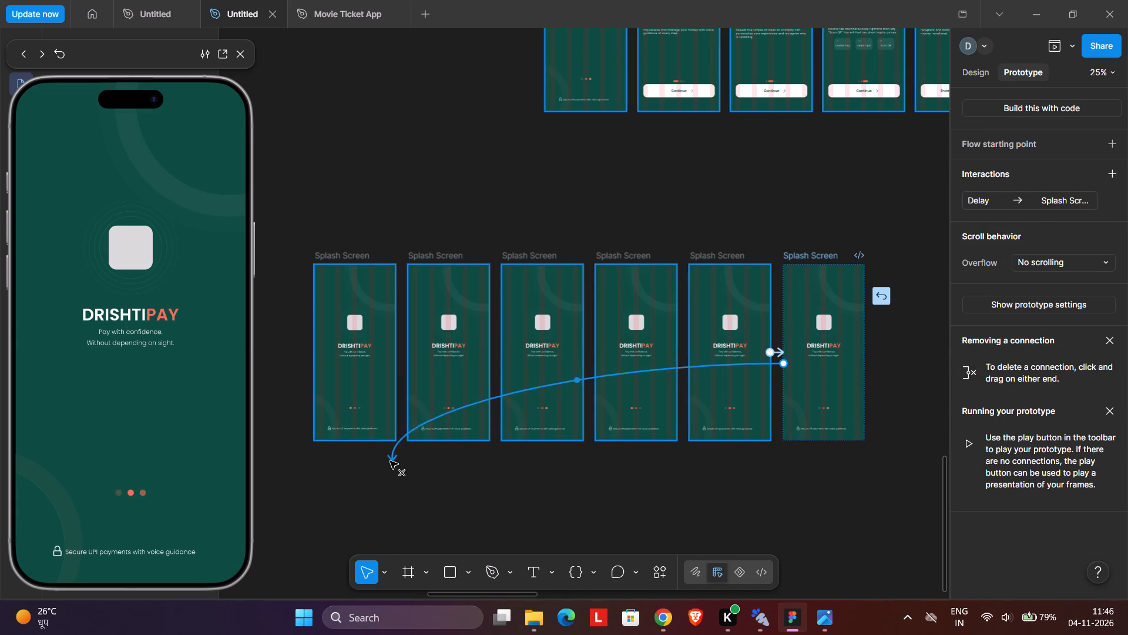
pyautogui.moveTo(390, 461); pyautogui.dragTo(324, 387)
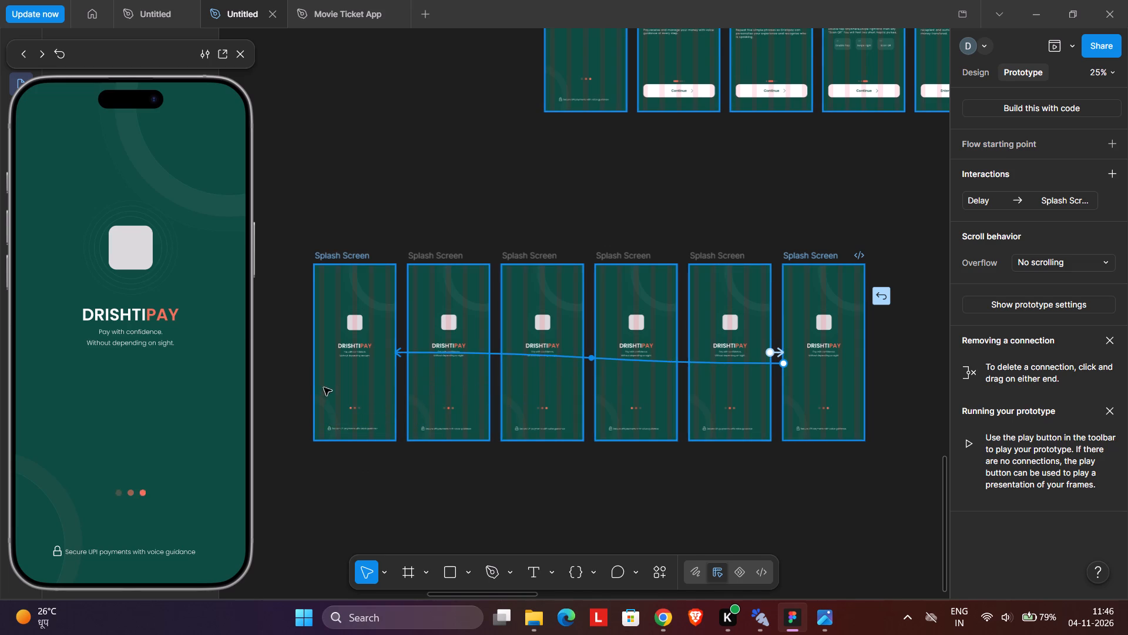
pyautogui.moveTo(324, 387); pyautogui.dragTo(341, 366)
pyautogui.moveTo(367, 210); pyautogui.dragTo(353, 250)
# Move the first splash frame slightly below the row so its overlapping connections separate.
pyautogui.click(352, 253)
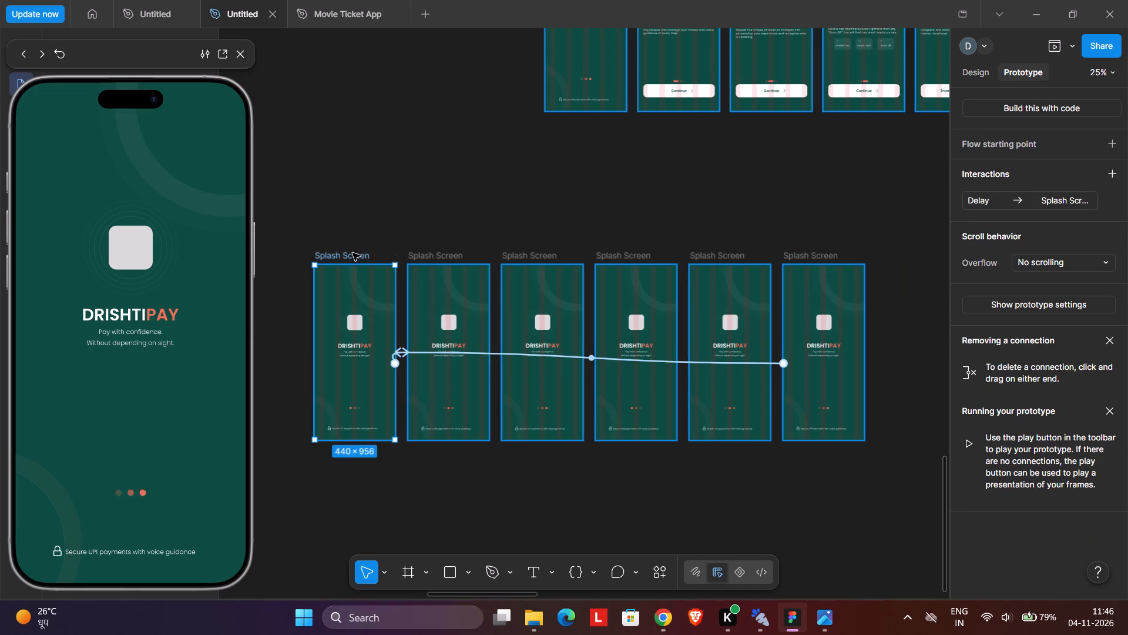
pyautogui.moveTo(352, 255); pyautogui.dragTo(347, 288)
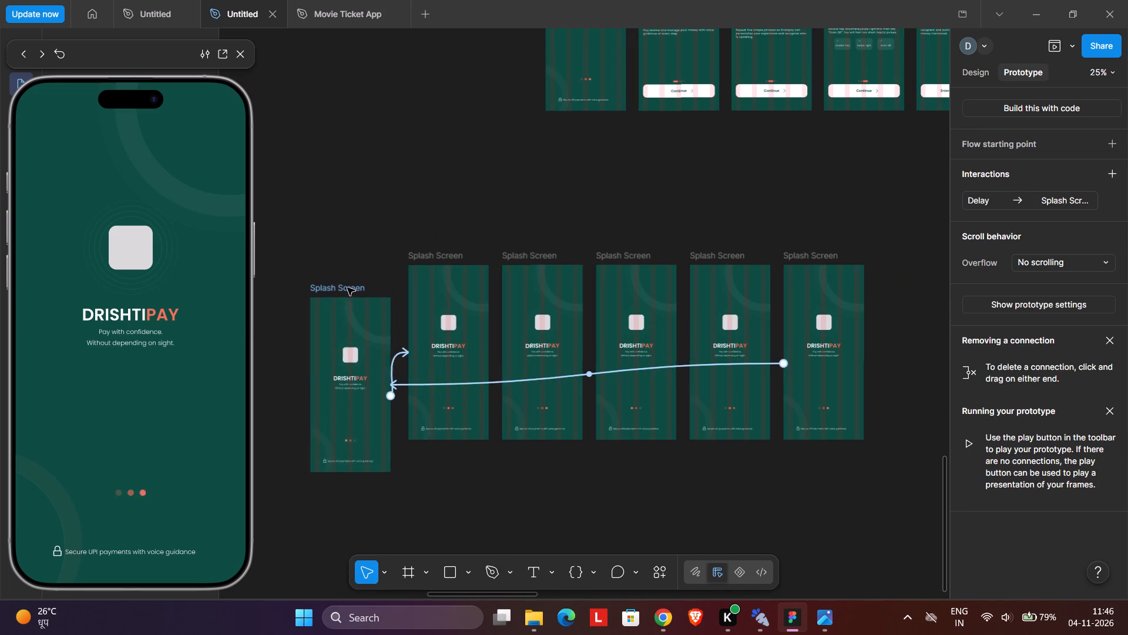
pyautogui.moveTo(347, 288); pyautogui.dragTo(352, 291)
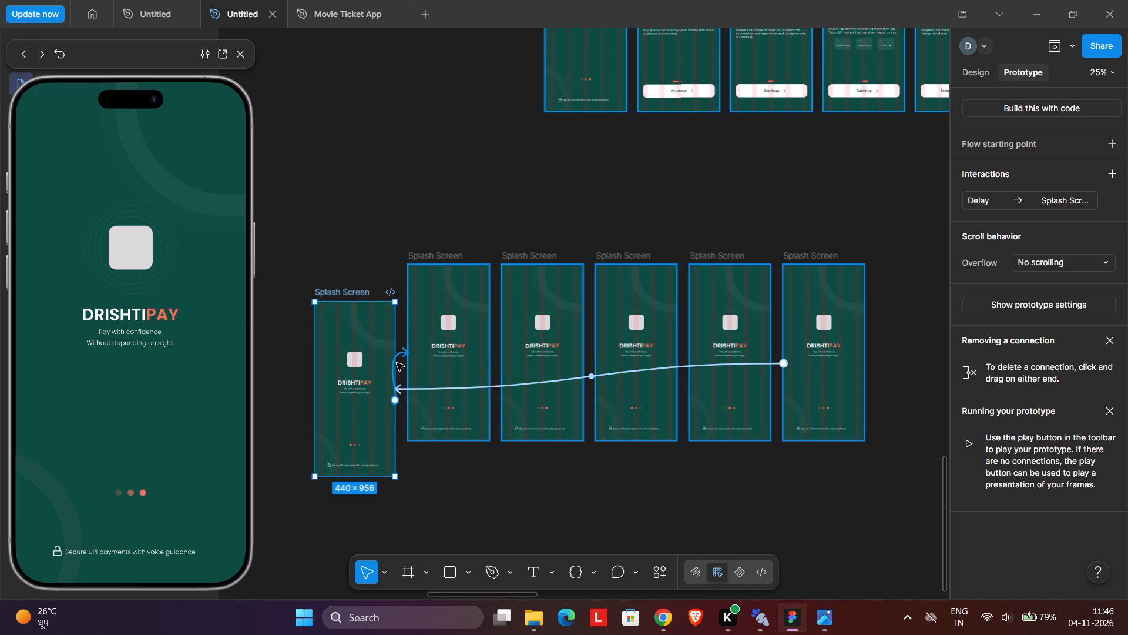
# Set the delay of the link from the first splash frame to the second to 300 ms.
pyautogui.click(397, 363)
pyautogui.click(418, 433)
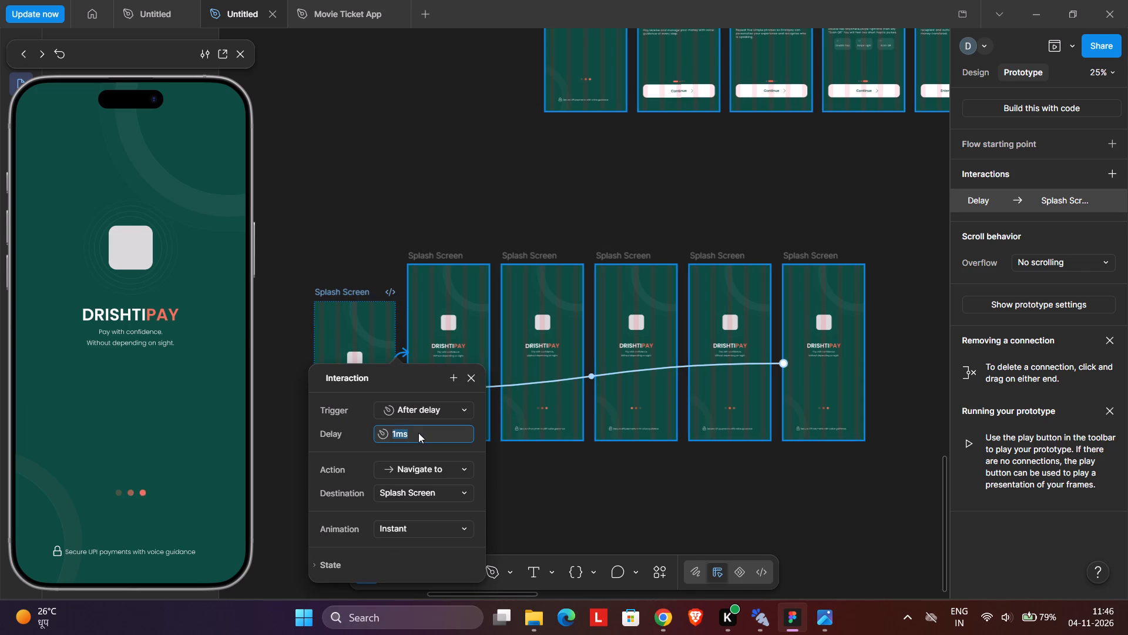
pyautogui.write('300')
pyautogui.click(513, 243)
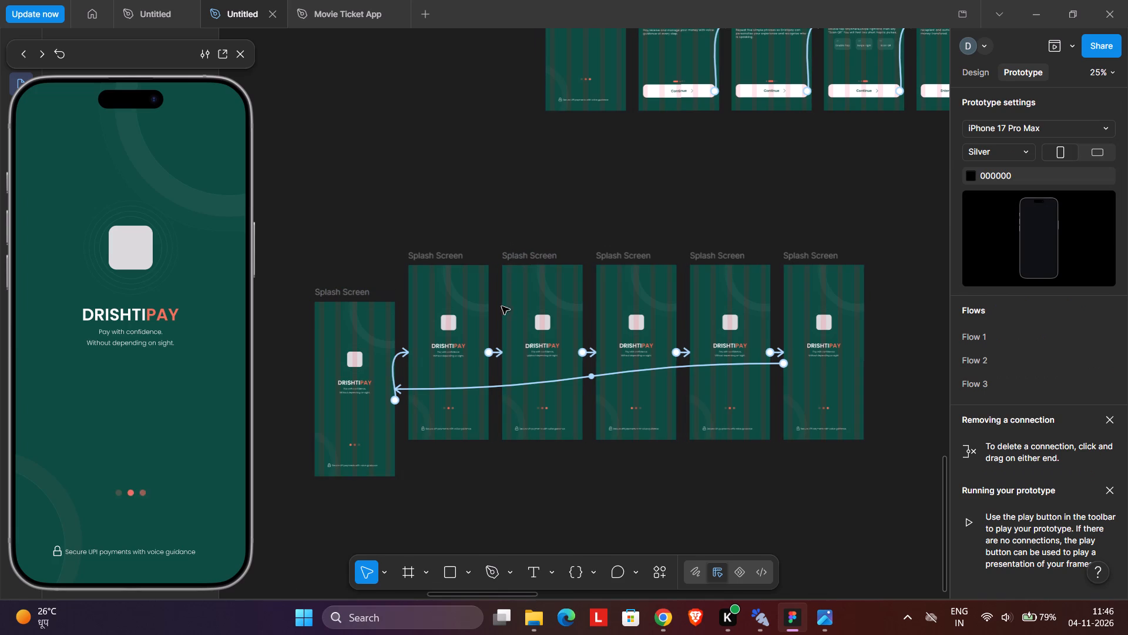
# Set the delay of the link from the second splash frame to the third to 300 ms.
pyautogui.click(498, 356)
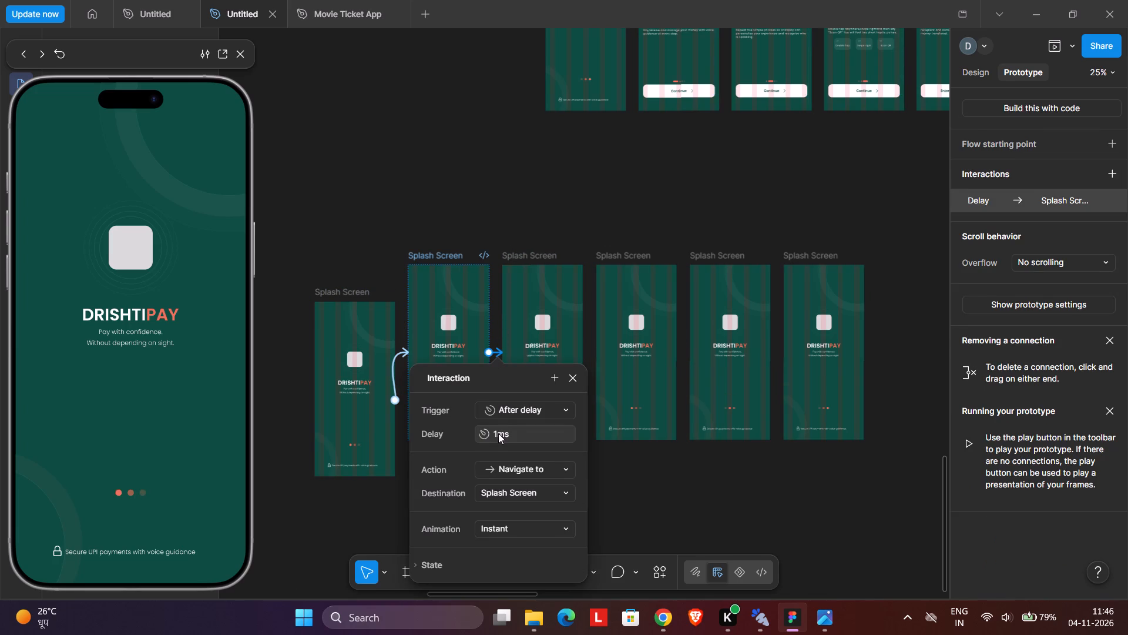
pyautogui.click(498, 433)
pyautogui.write('300')
pyautogui.press('Return')
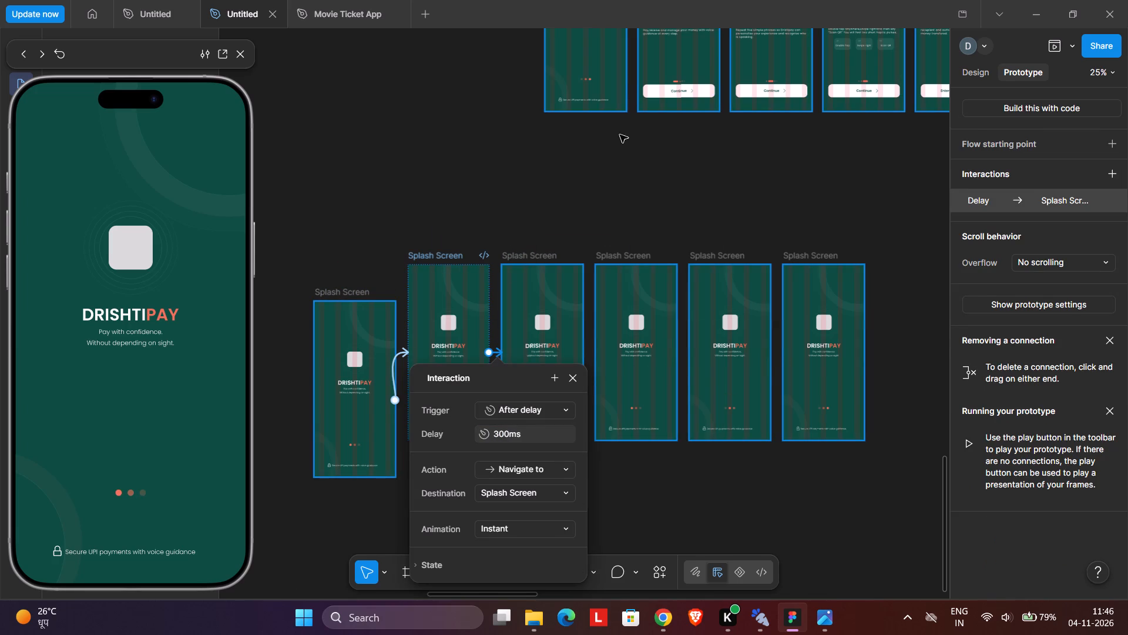
pyautogui.click(593, 204)
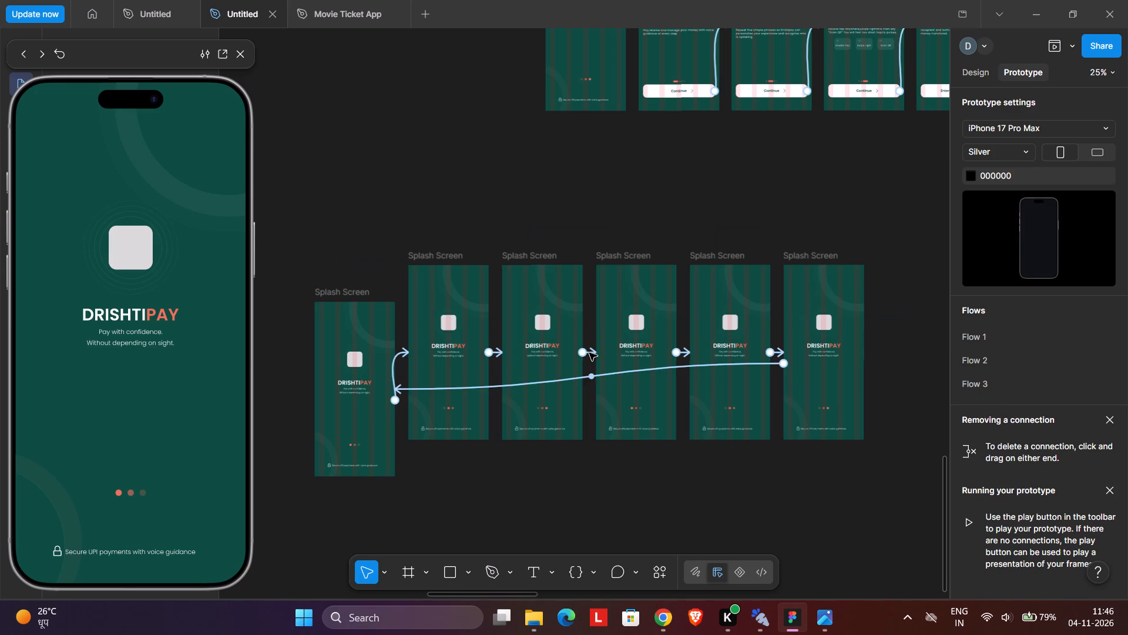
# Set the delay of the link from the third splash frame to the fourth to 300 ms.
pyautogui.click(589, 353)
pyautogui.click(597, 353)
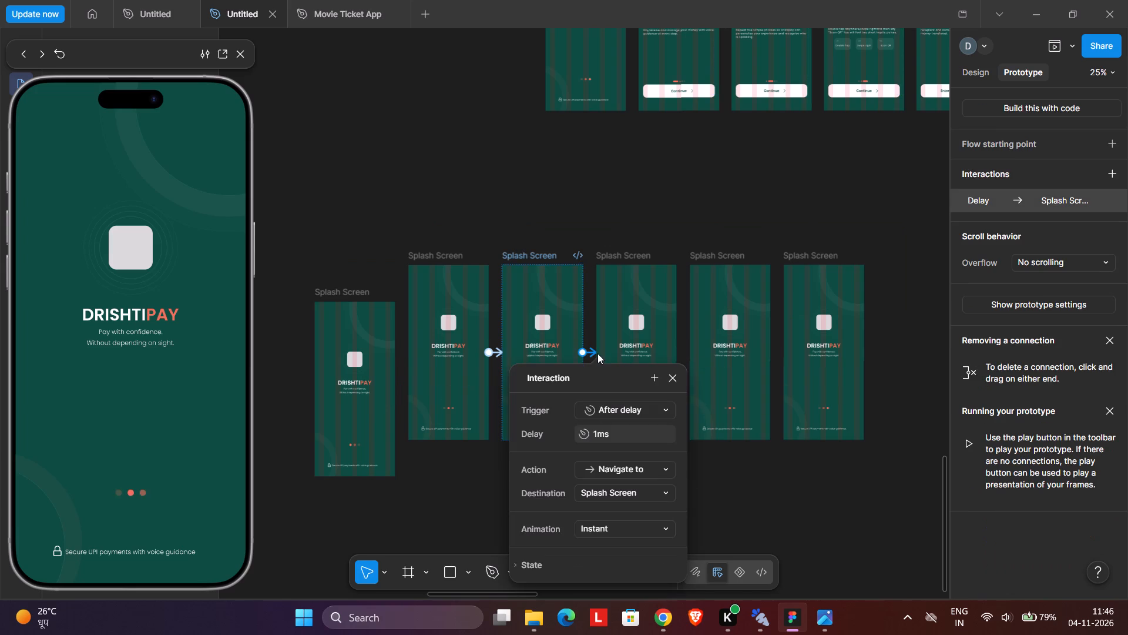
pyautogui.click(616, 431)
pyautogui.write('300')
pyautogui.press('Return')
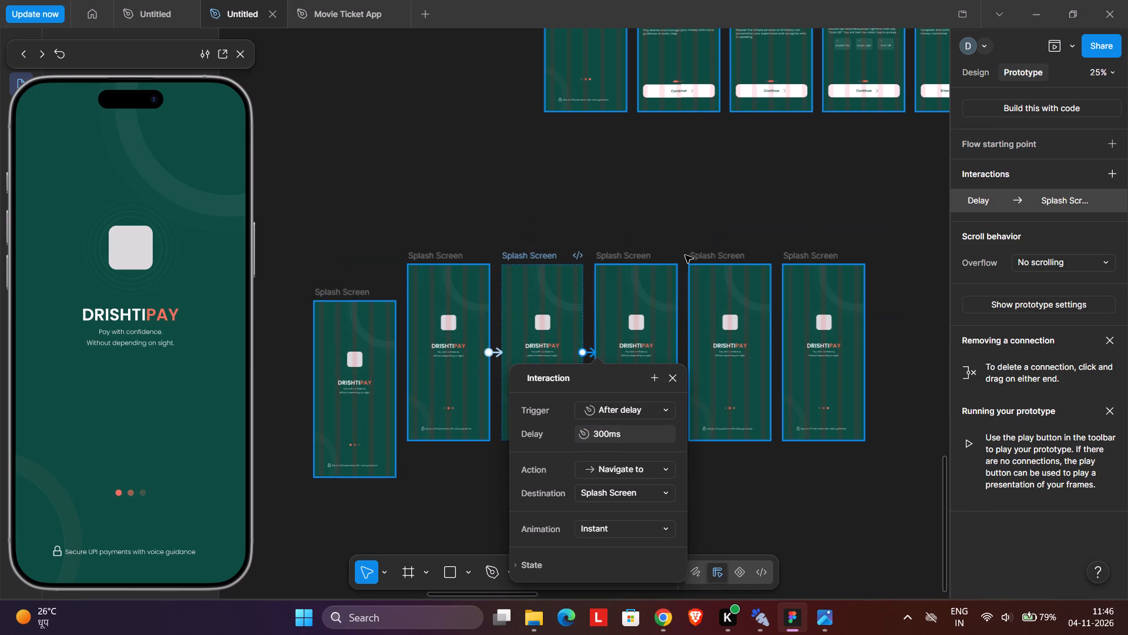
# Set the delay of the link from the fourth splash frame to the fifth to 300 ms.
pyautogui.click(697, 208)
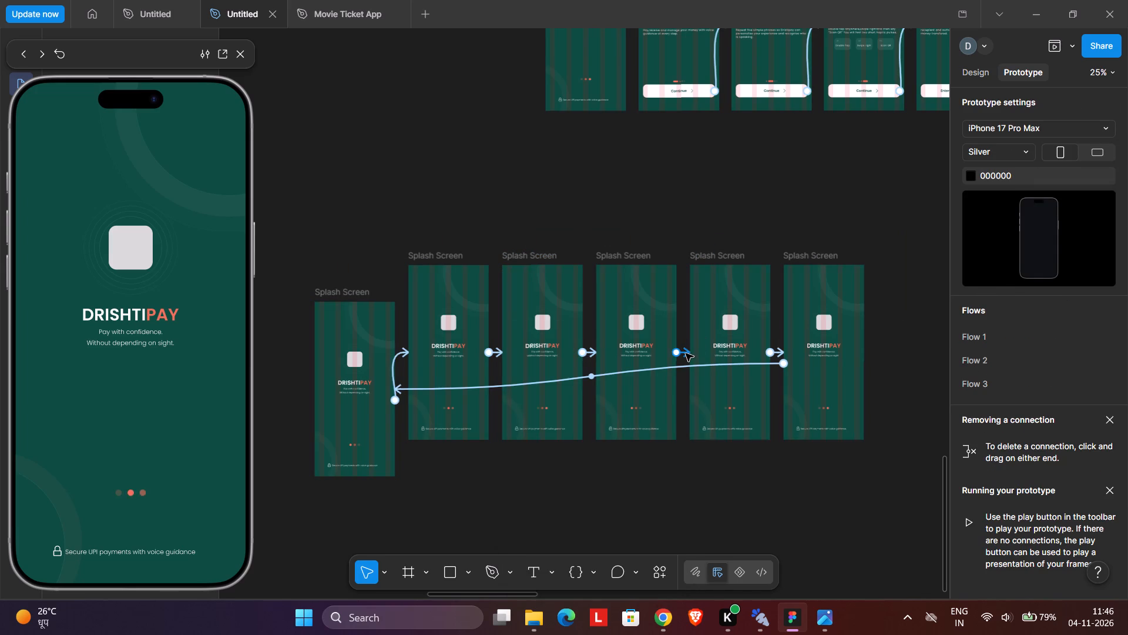
pyautogui.click(686, 353)
pyautogui.click(713, 431)
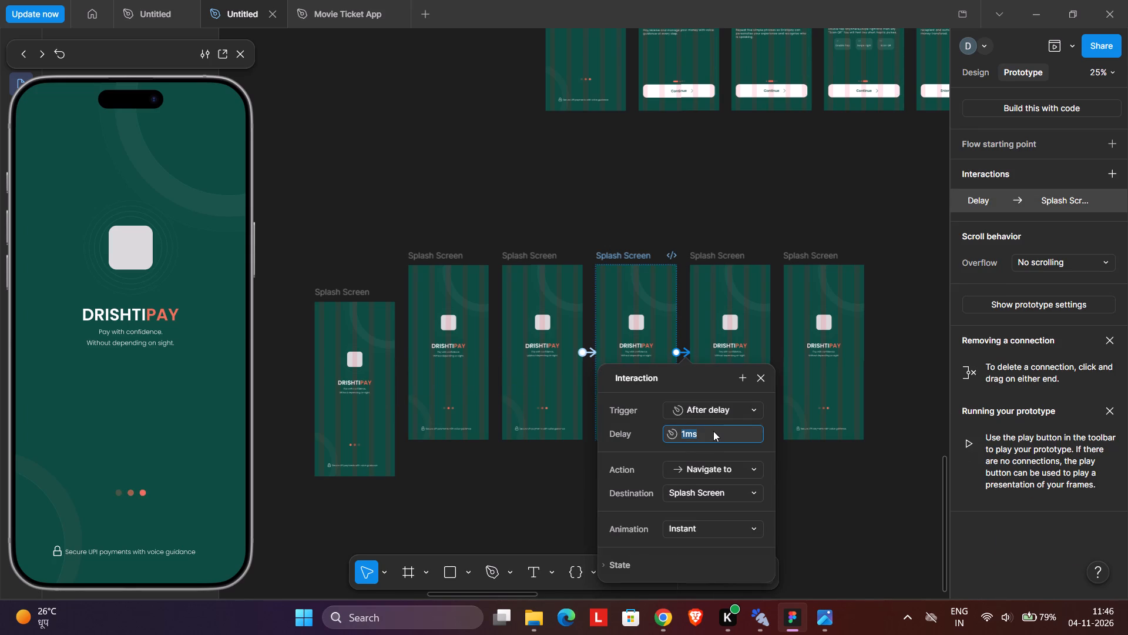
pyautogui.write('300')
pyautogui.click(850, 193)
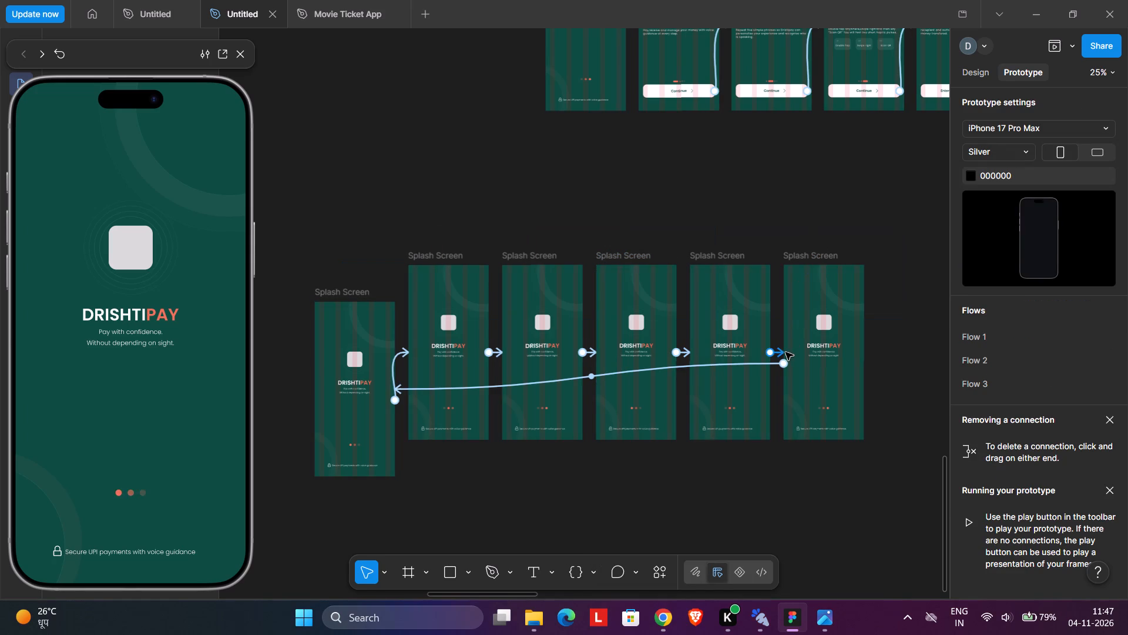
# Set the delay of the link from the fifth splash frame to the sixth to 300 ms.
pyautogui.click(781, 352)
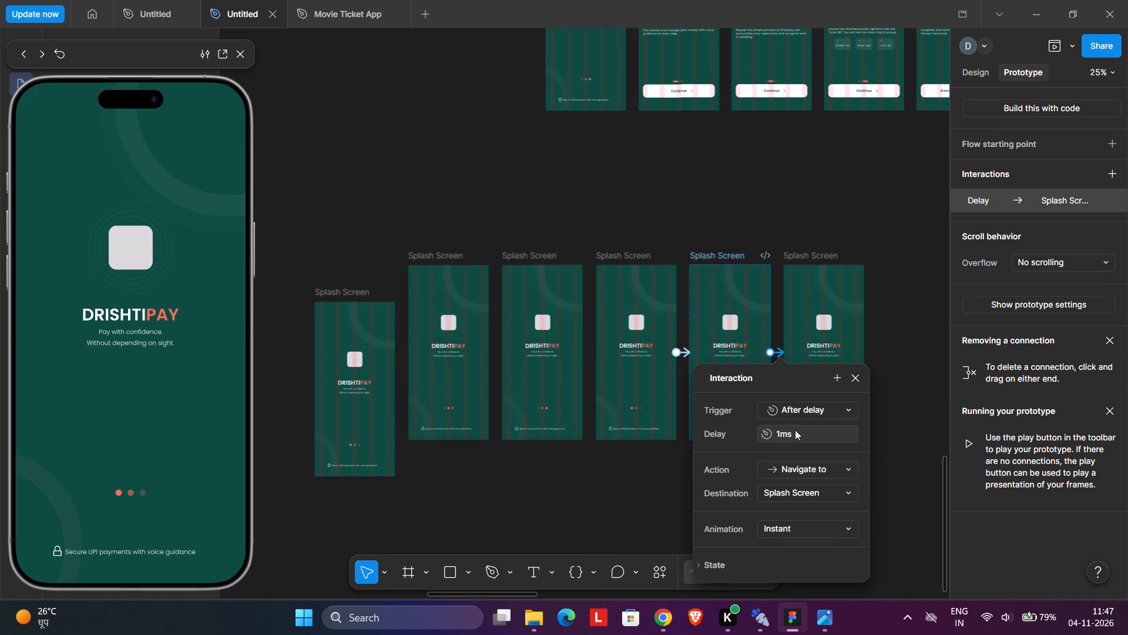
pyautogui.click(795, 430)
pyautogui.write('300')
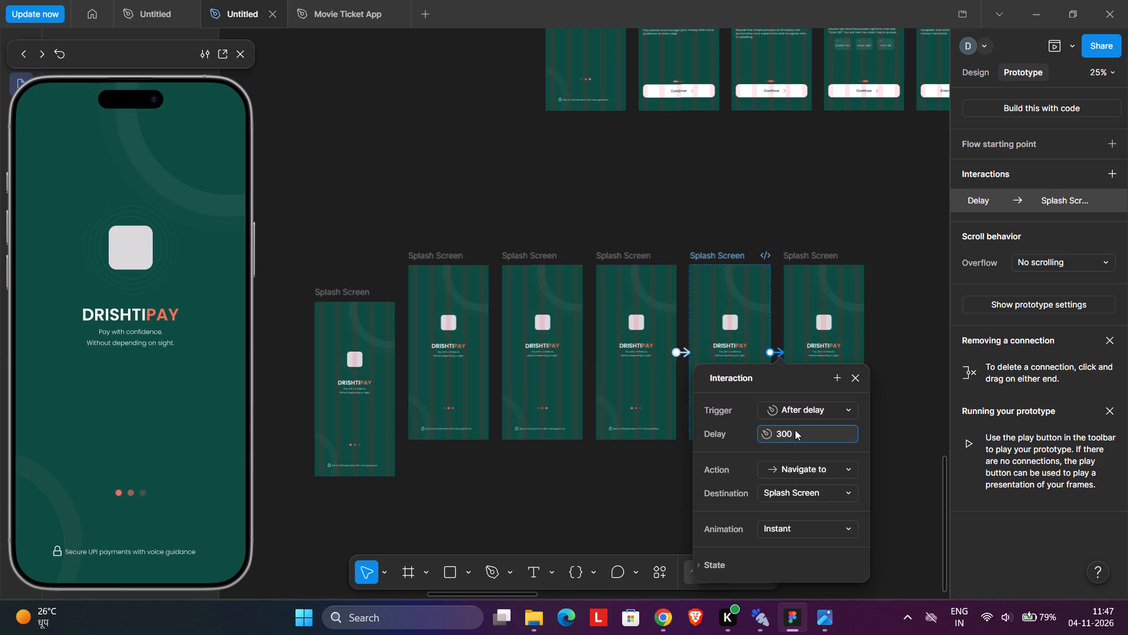
pyautogui.click(821, 207)
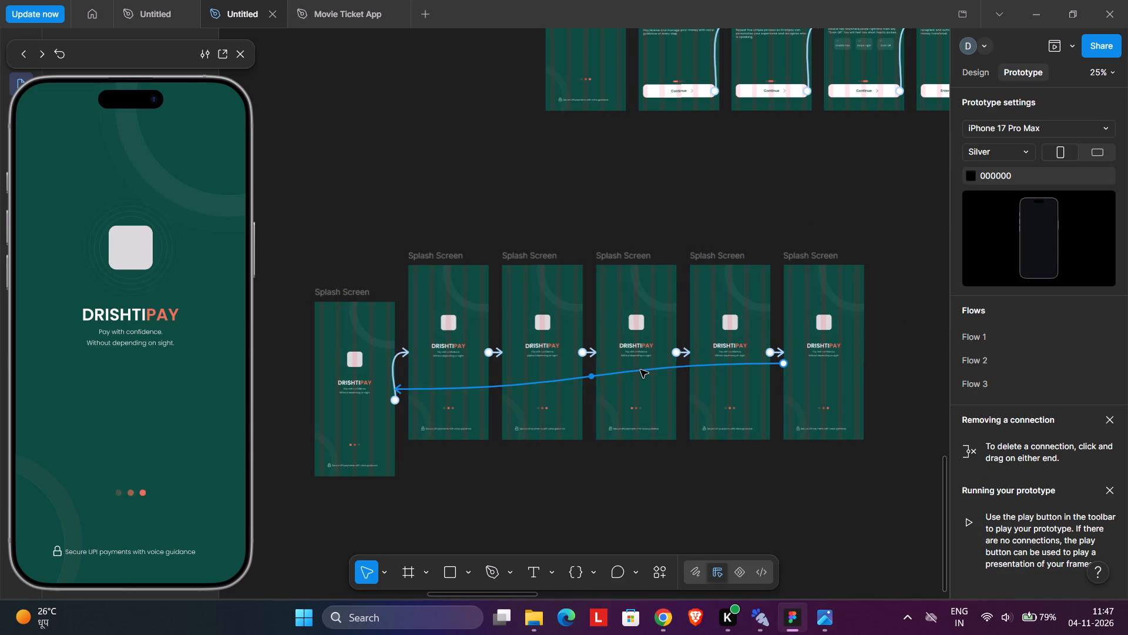
# Set the delay of the return link from the sixth splash frame to the first to 300 ms.
pyautogui.click(640, 370)
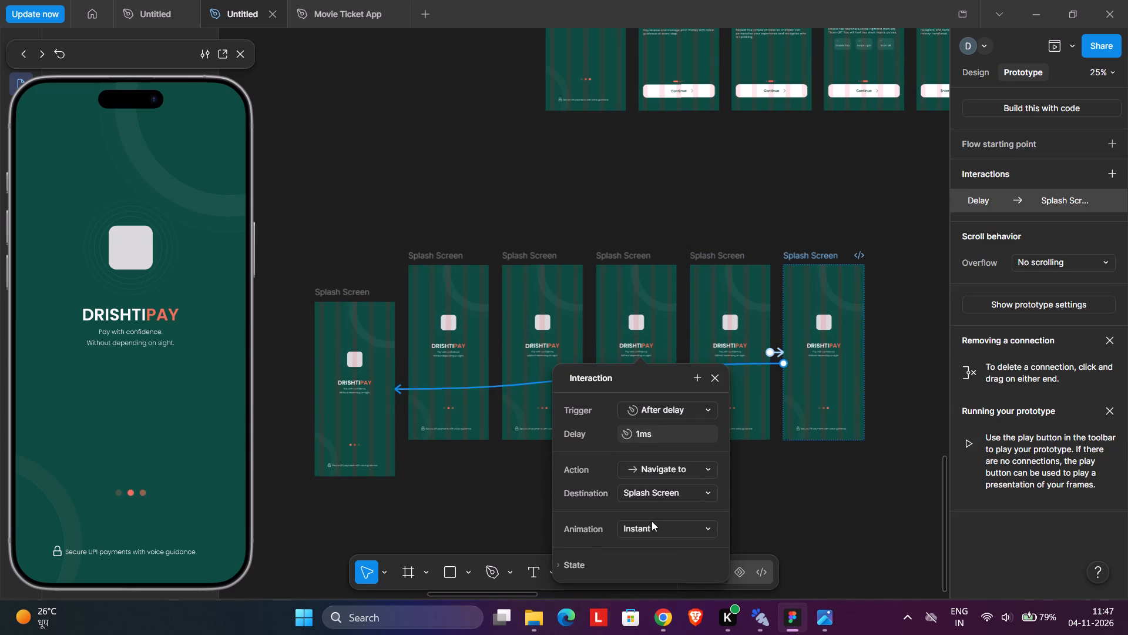
pyautogui.click(689, 432)
pyautogui.write('300')
pyautogui.click(711, 213)
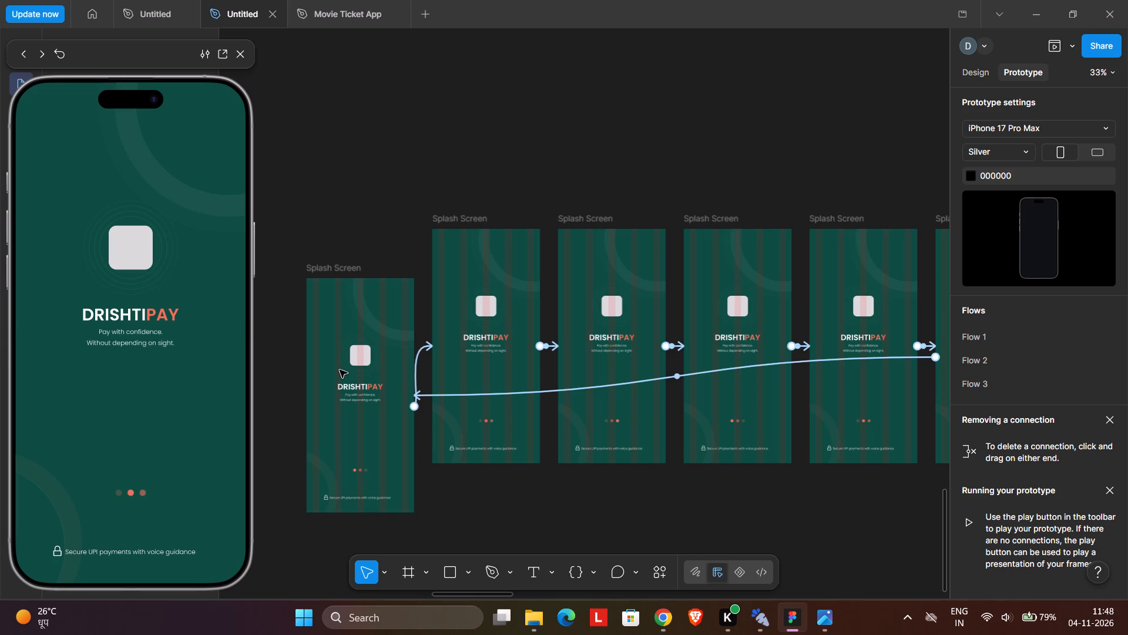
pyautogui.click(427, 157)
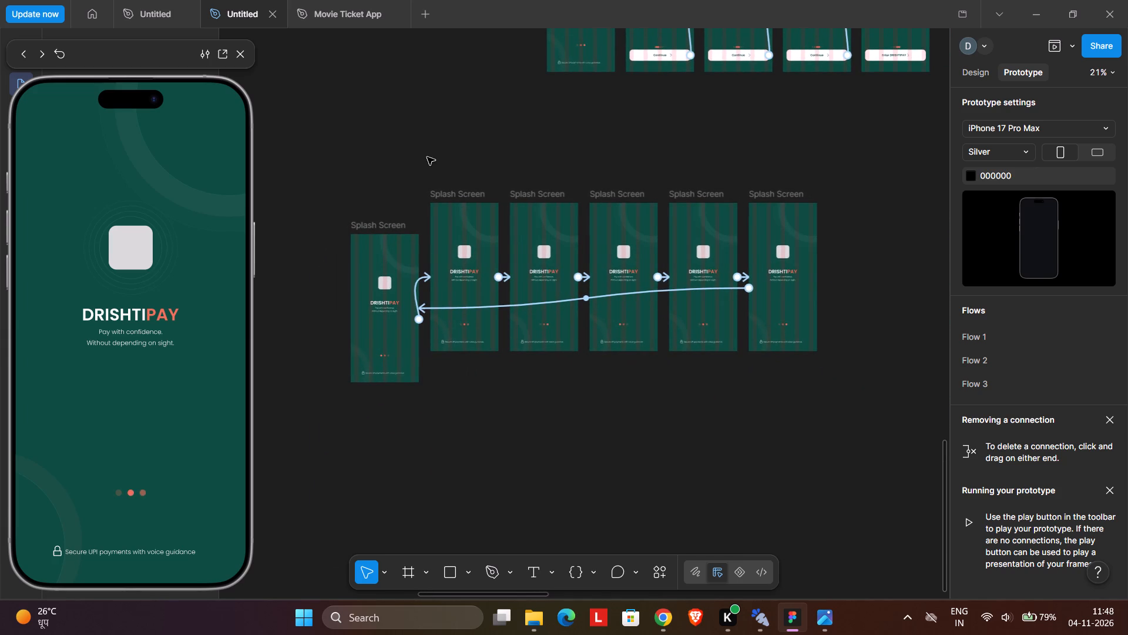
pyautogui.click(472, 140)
# Move all six linked splash frames together farther down, widening the gap below the onboarding screens row.
pyautogui.moveTo(858, 183); pyautogui.dragTo(300, 460)
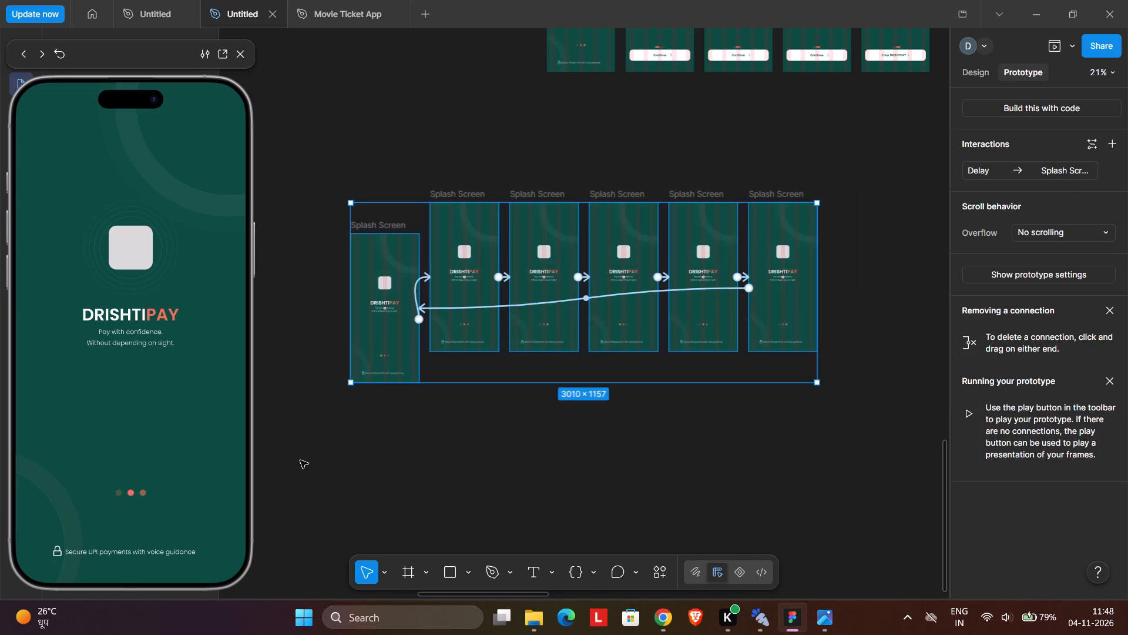
pyautogui.moveTo(486, 340); pyautogui.dragTo(485, 381)
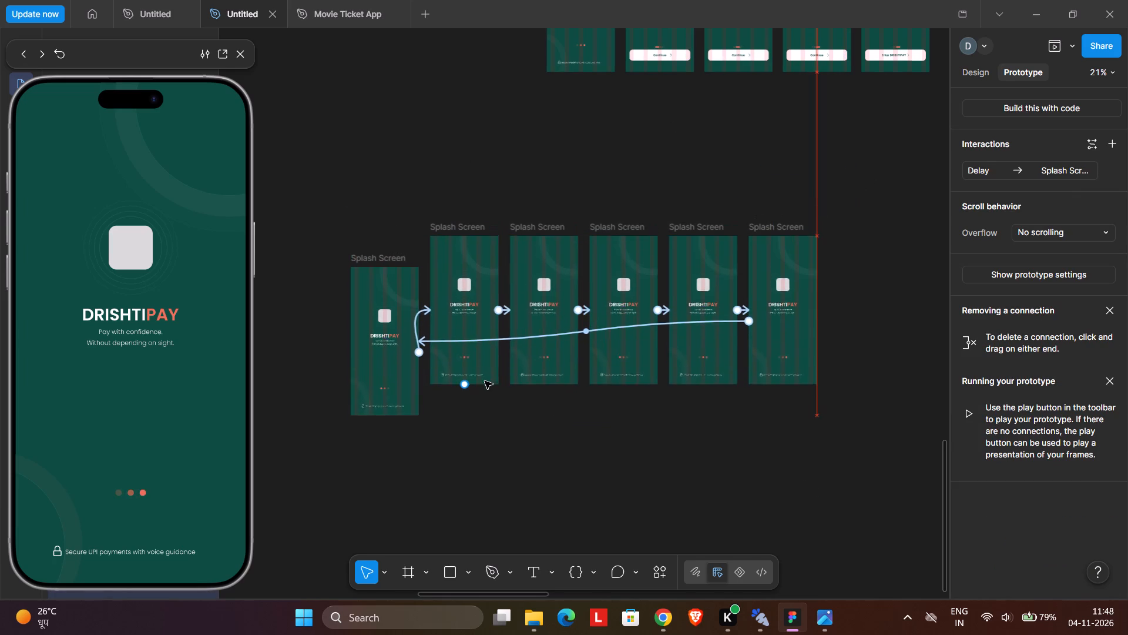
pyautogui.moveTo(485, 381); pyautogui.dragTo(481, 456)
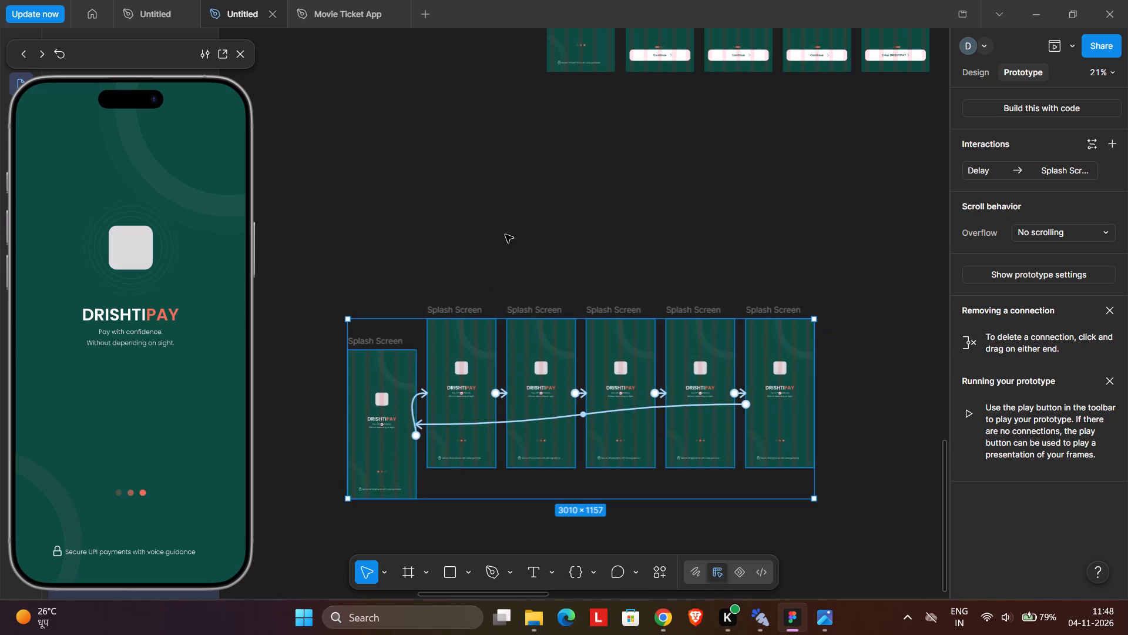
pyautogui.click(505, 235)
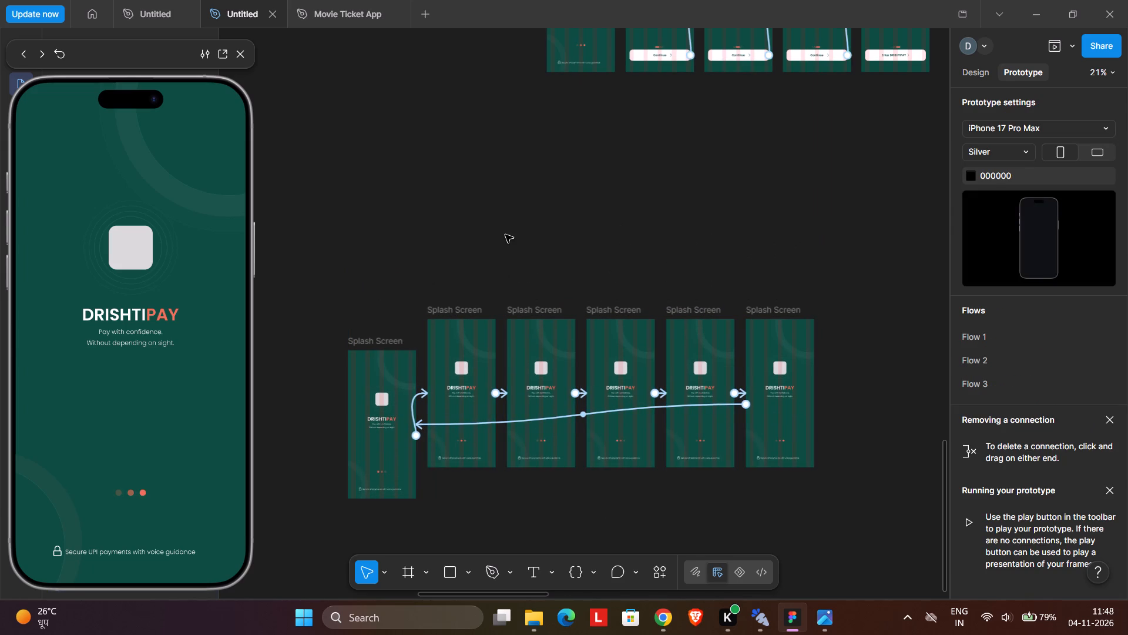
# Move the Flow 3 starting point from the onboarding row's splash screen to the first frame of the looping splash sequence.
pyautogui.scroll(5, 505, 235)
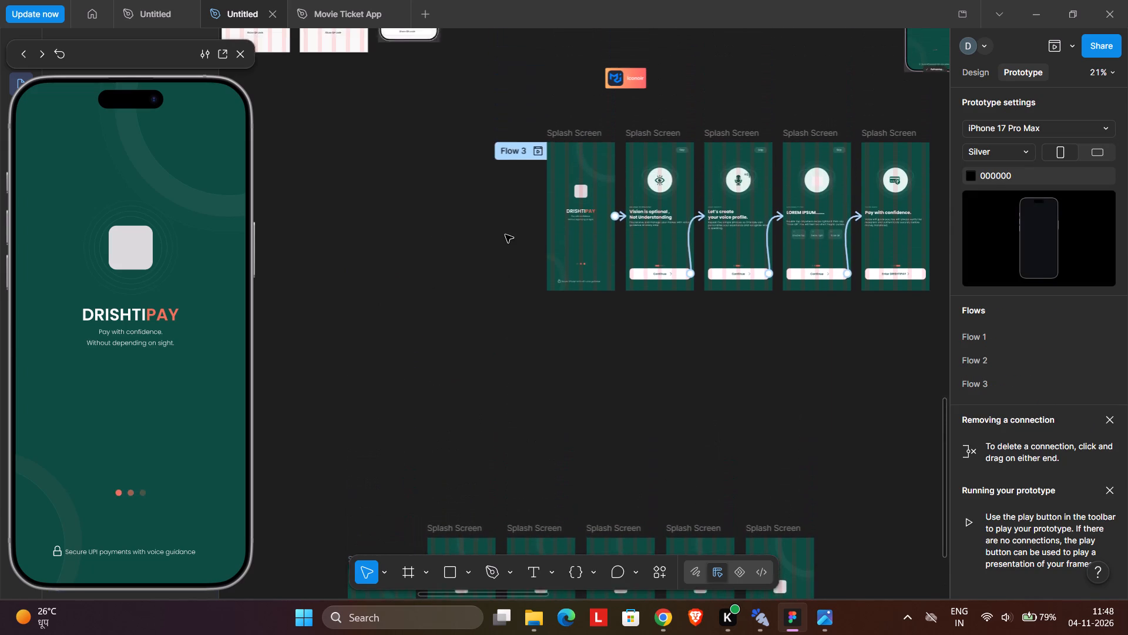
pyautogui.scroll(1, 505, 235)
pyautogui.scroll(-1, 524, 173)
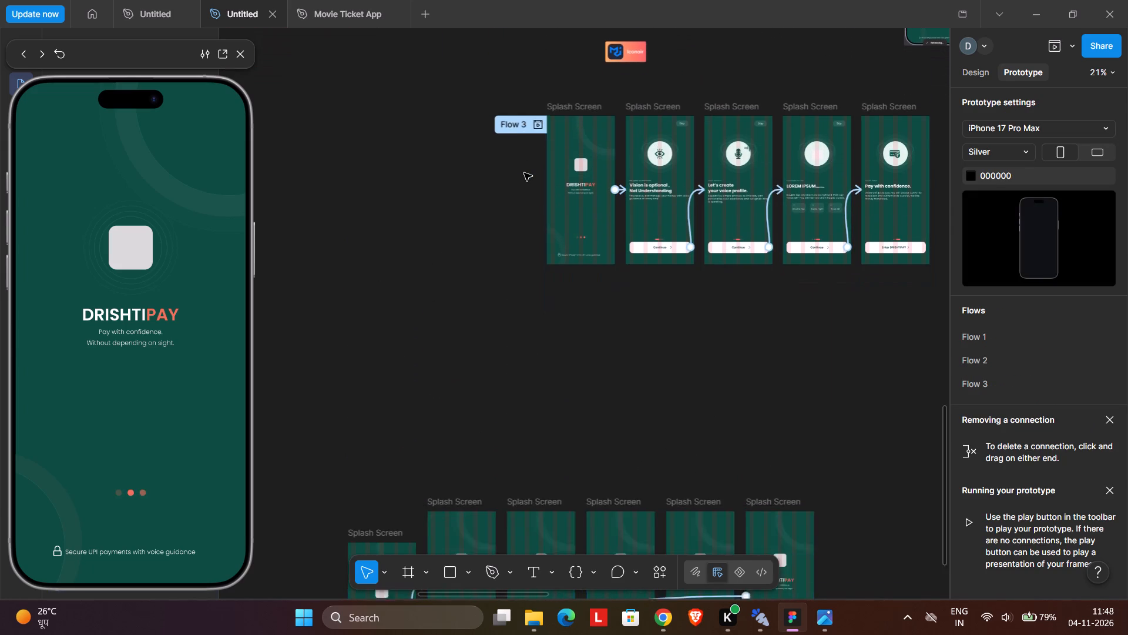
pyautogui.scroll(-2, 524, 173)
pyautogui.moveTo(516, 31); pyautogui.dragTo(310, 495)
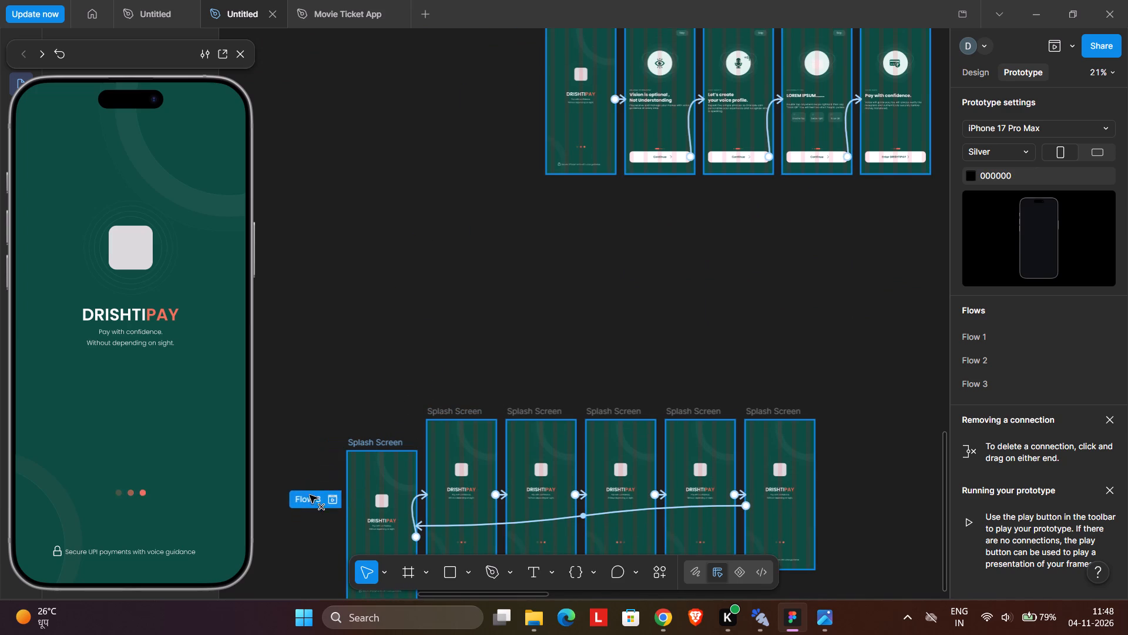
pyautogui.moveTo(310, 495); pyautogui.dragTo(320, 463)
pyautogui.click(422, 316)
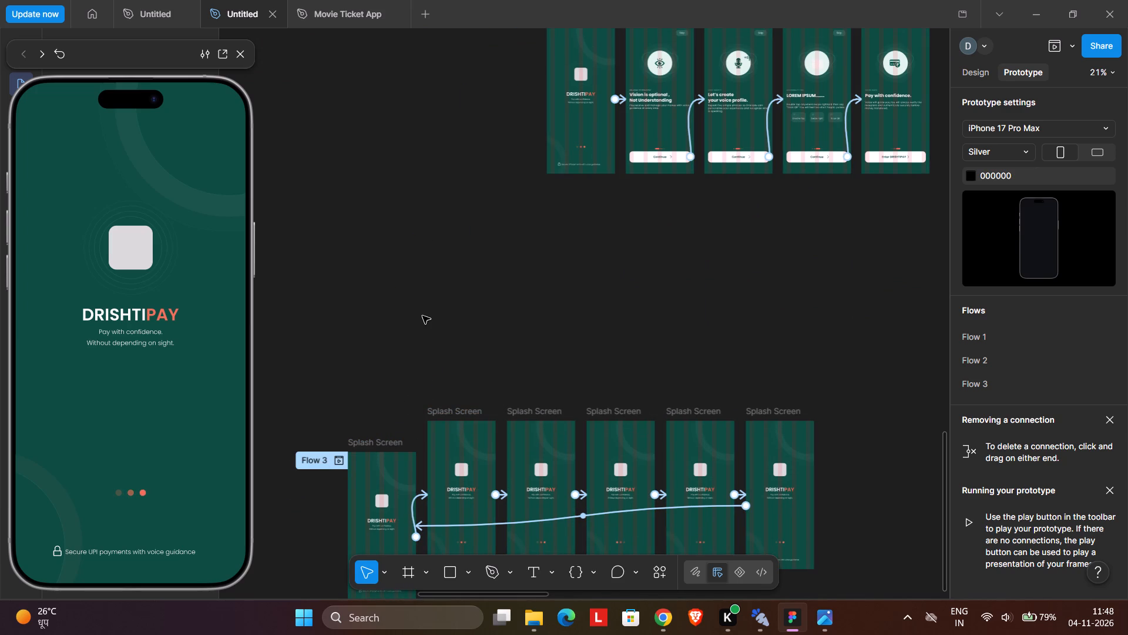
pyautogui.scroll(-1, 422, 316)
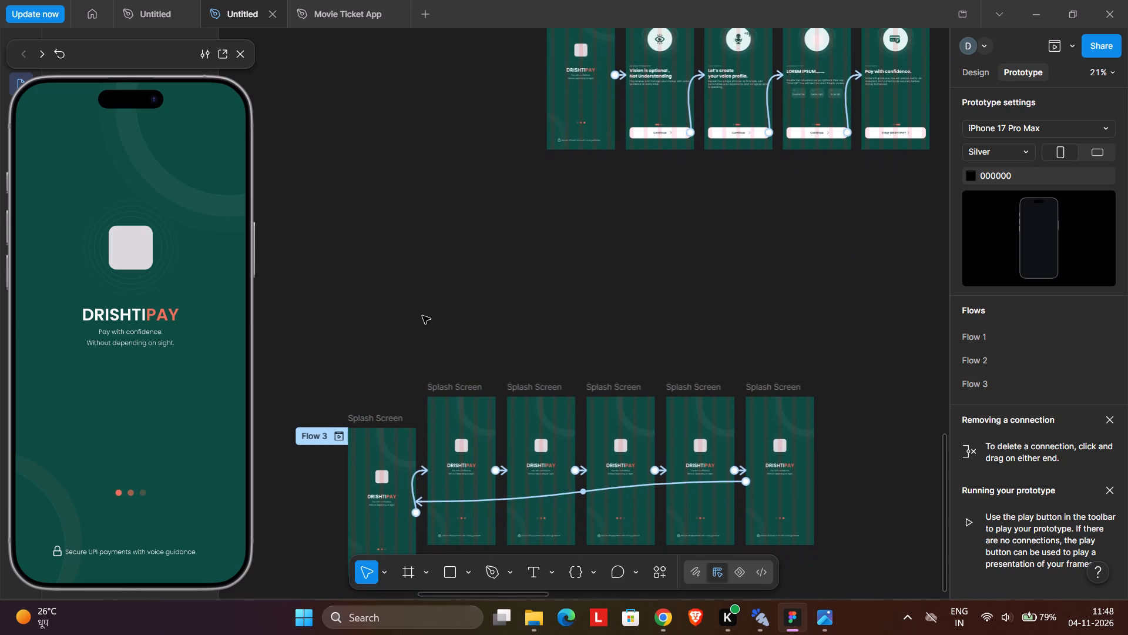